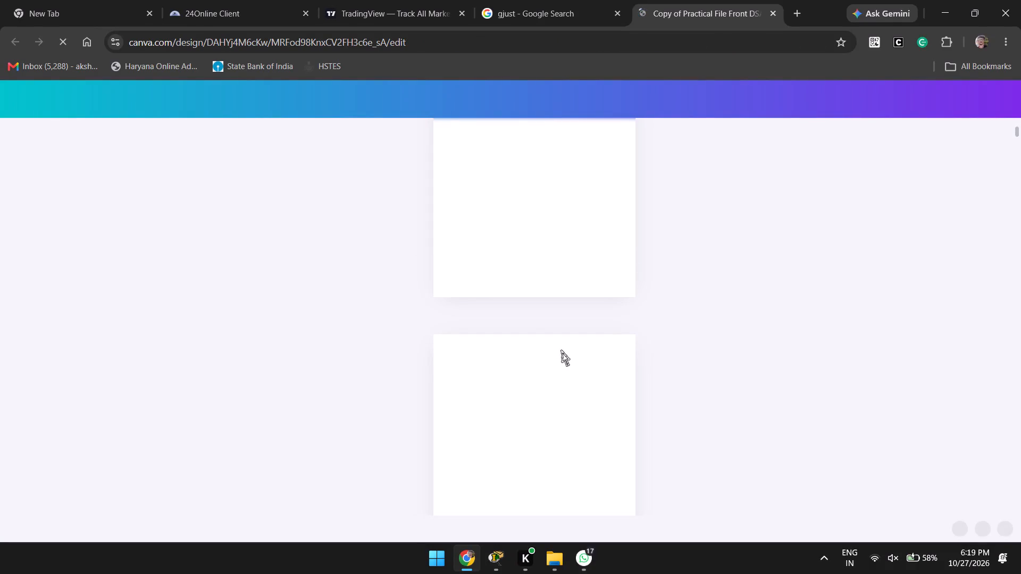
# Open the Copy of Practical File Front DSA design in the browser and close the Canva desktop app window.
pyautogui.scroll(1, 700, 325)
pyautogui.scroll(2, 640, 256)
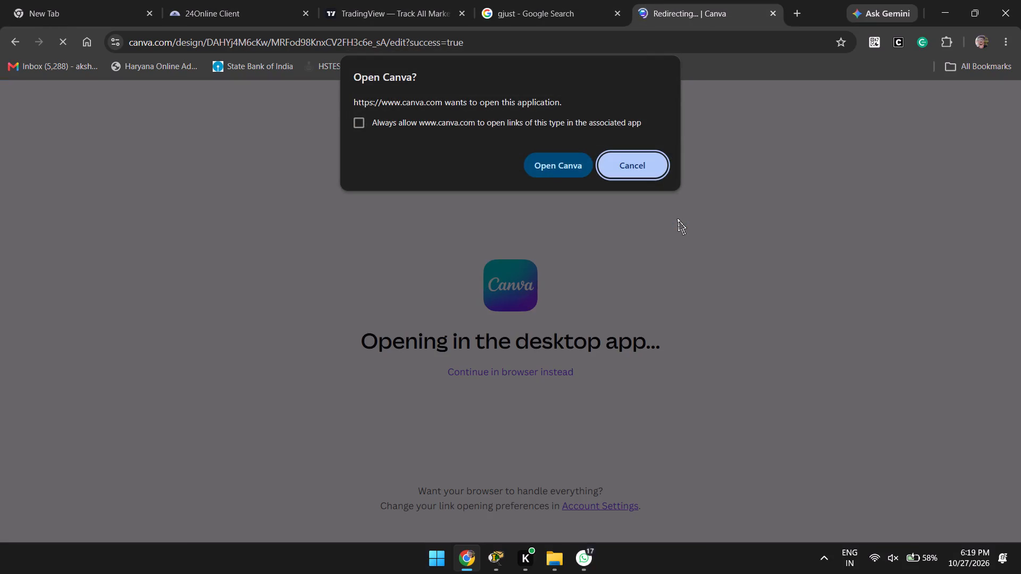
pyautogui.click(571, 166)
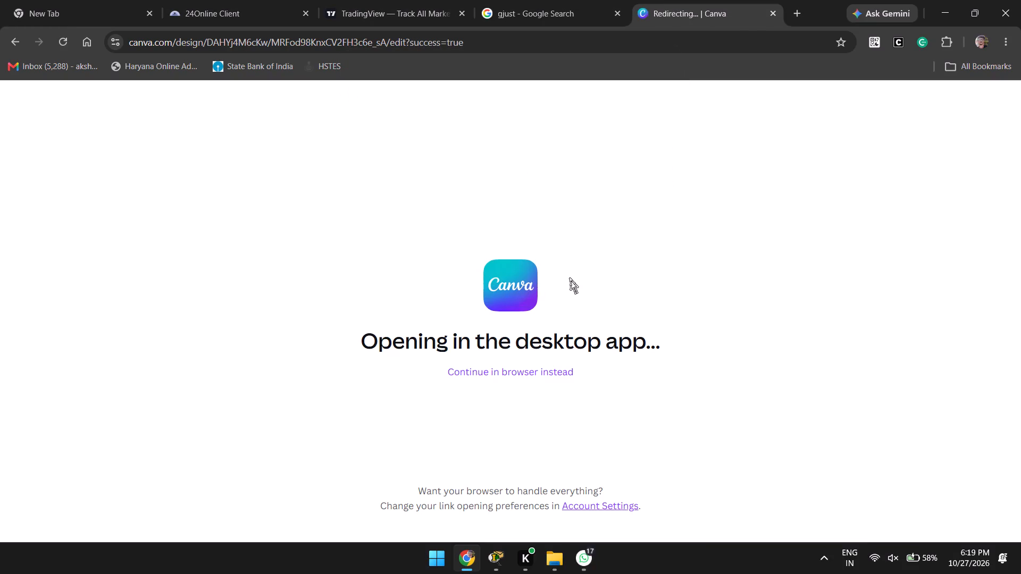
pyautogui.click(550, 375)
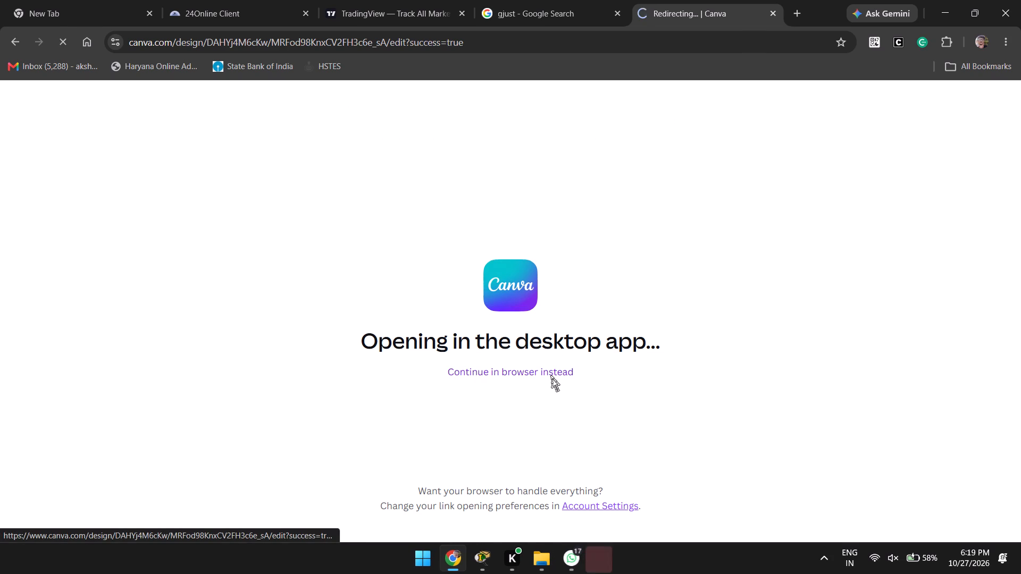
pyautogui.click(604, 552)
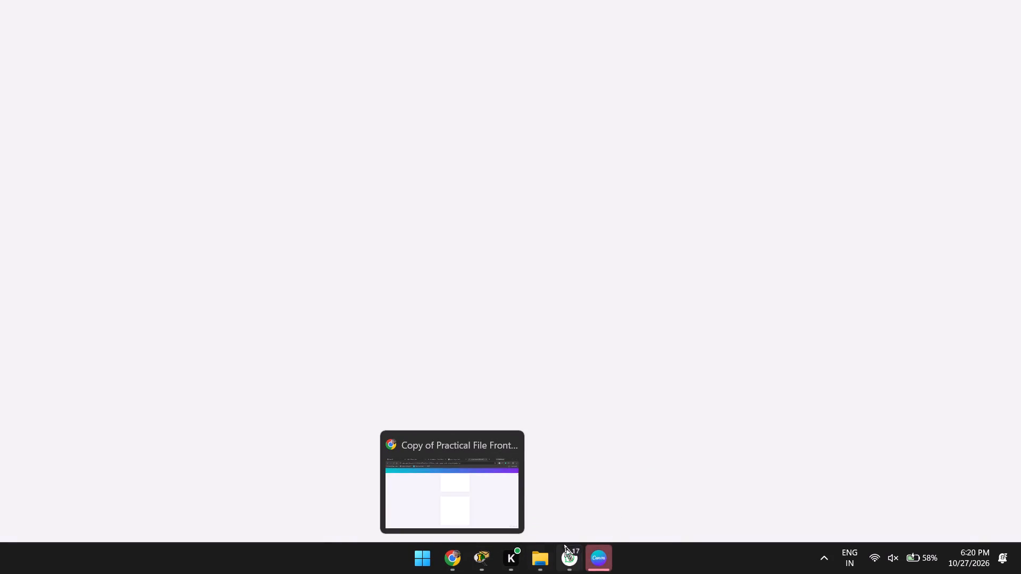
pyautogui.click(657, 451)
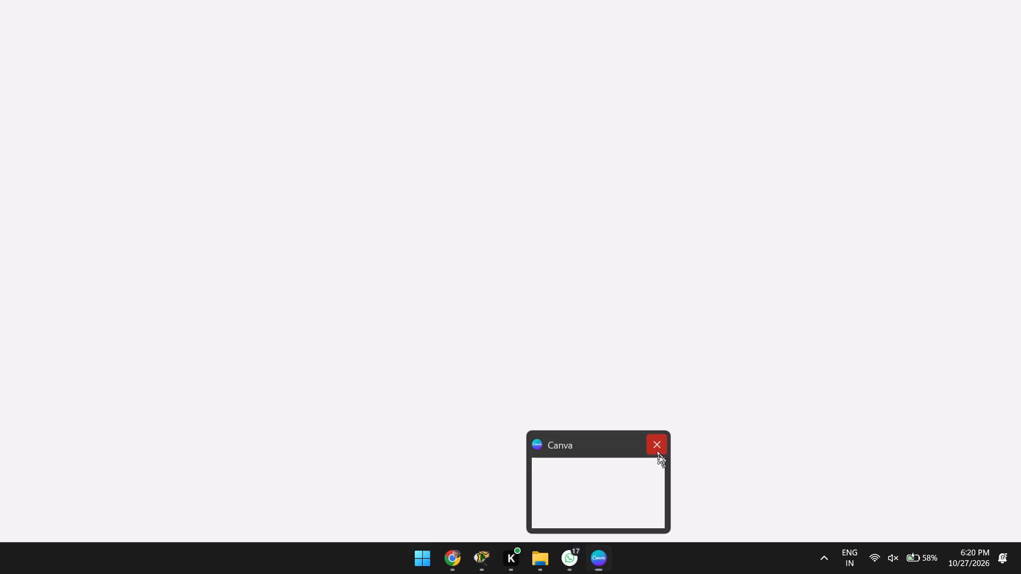
pyautogui.click(623, 402)
# Examine the page 1 cover image up close, from the title and university logo to the submission details and session line.
pyautogui.scroll(1, 623, 402)
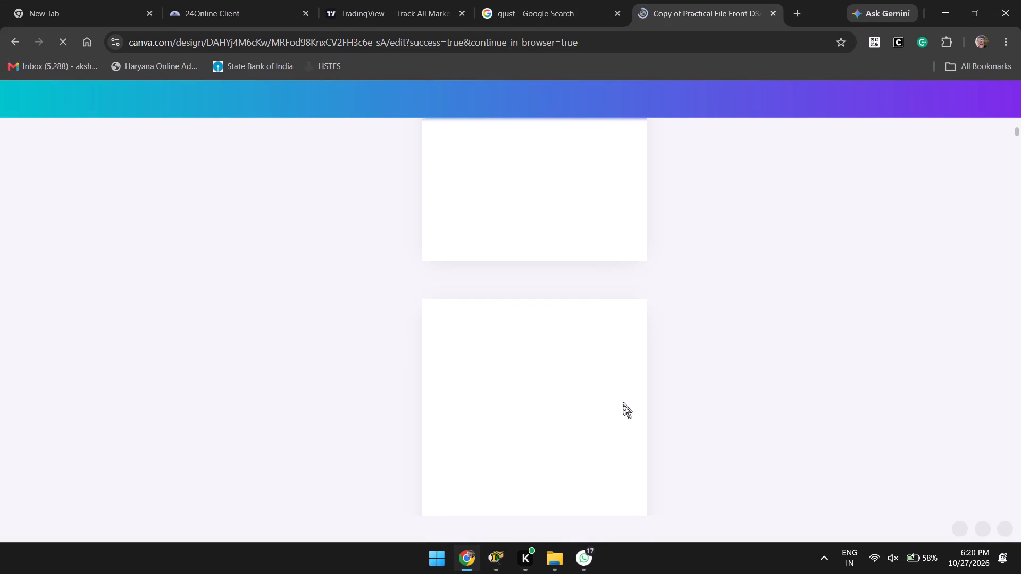
pyautogui.scroll(1, 758, 358)
pyautogui.click(559, 318)
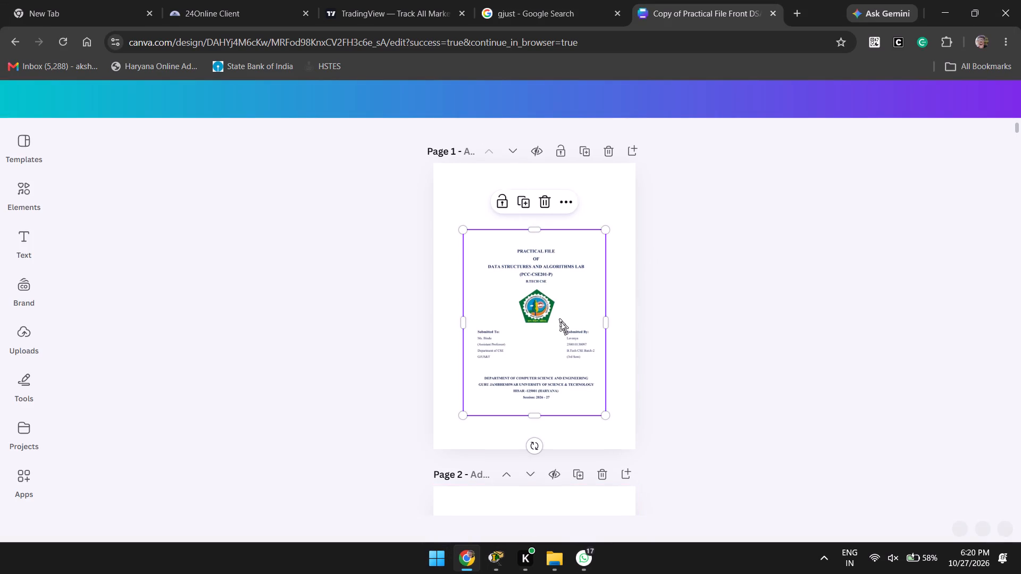
pyautogui.hotkey('ctrl', '+')
pyautogui.hotkey('ctrl', '+')
pyautogui.hotkey('ctrl', '+')
pyautogui.hotkey('ctrl', '+')
pyautogui.scroll(1, 571, 276)
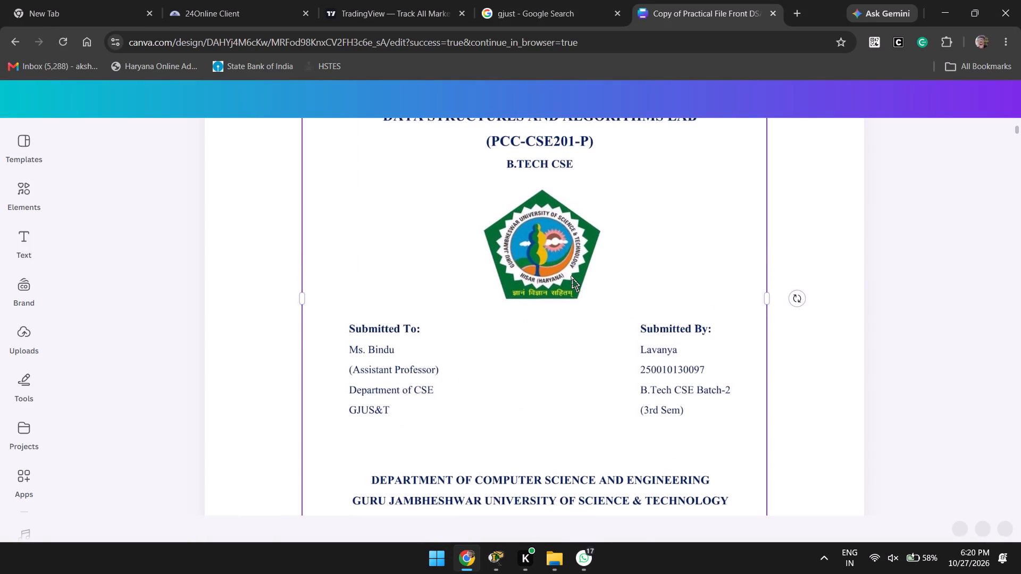
pyautogui.hotkey('ctrl', '+')
pyautogui.hotkey('ctrl', '+')
pyautogui.scroll(1, 635, 220)
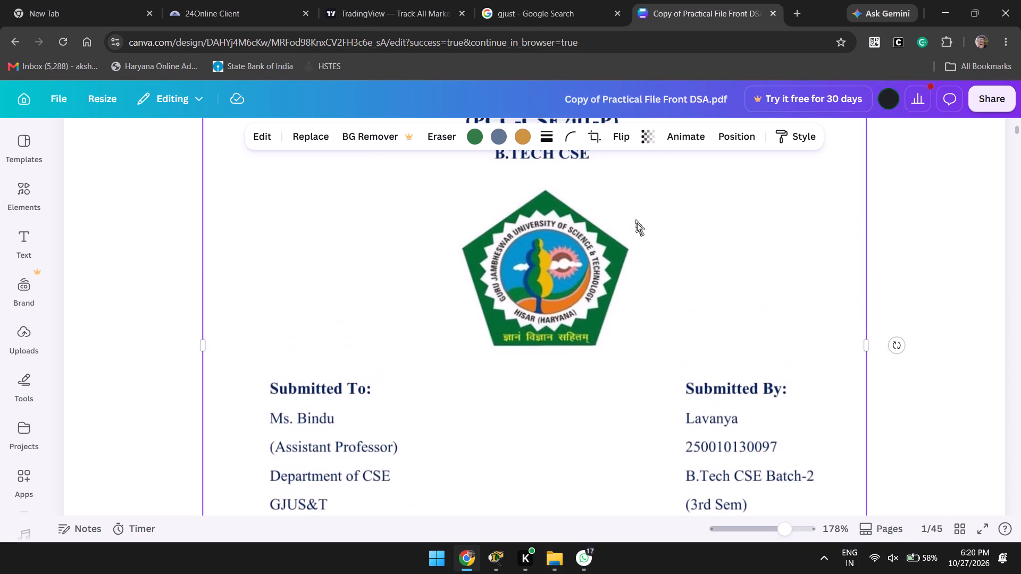
pyautogui.hotkey('ctrl', '-')
pyautogui.hotkey('ctrl', '-')
pyautogui.scroll(1, 849, 254)
pyautogui.hotkey('ctrl', '-')
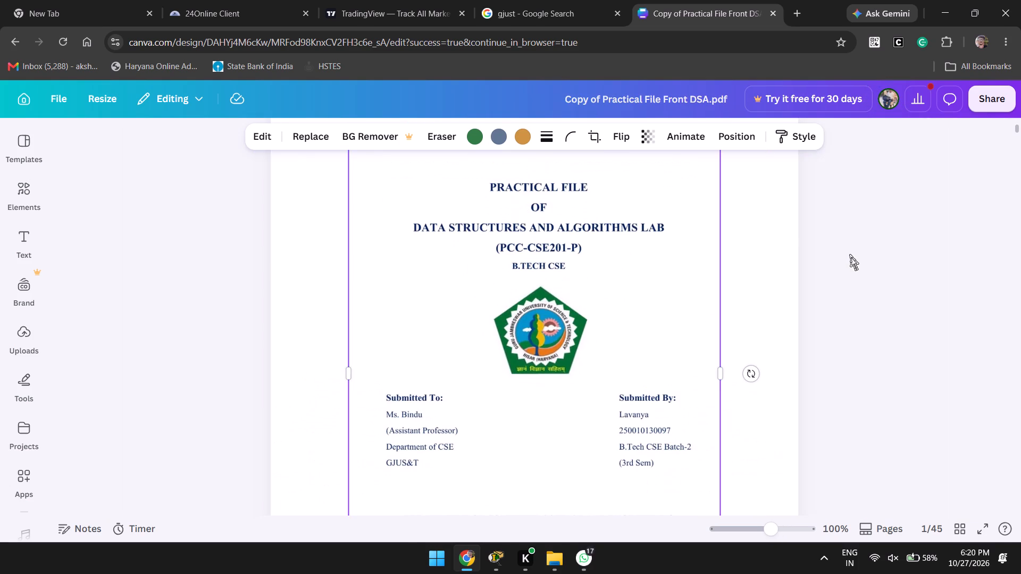
pyautogui.scroll(-1, 835, 327)
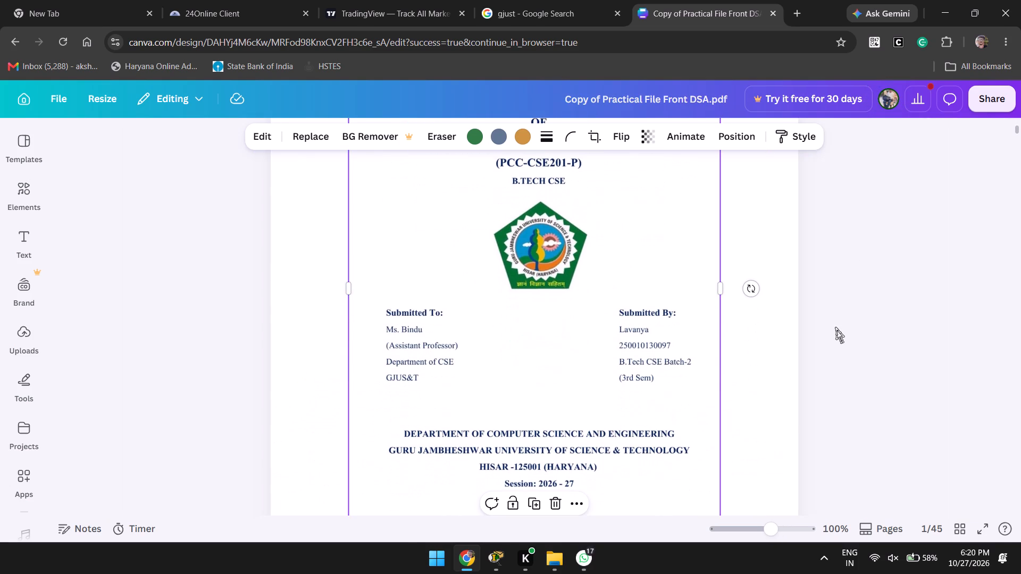
pyautogui.hotkey('ctrl', '-')
pyautogui.scroll(1, 835, 327)
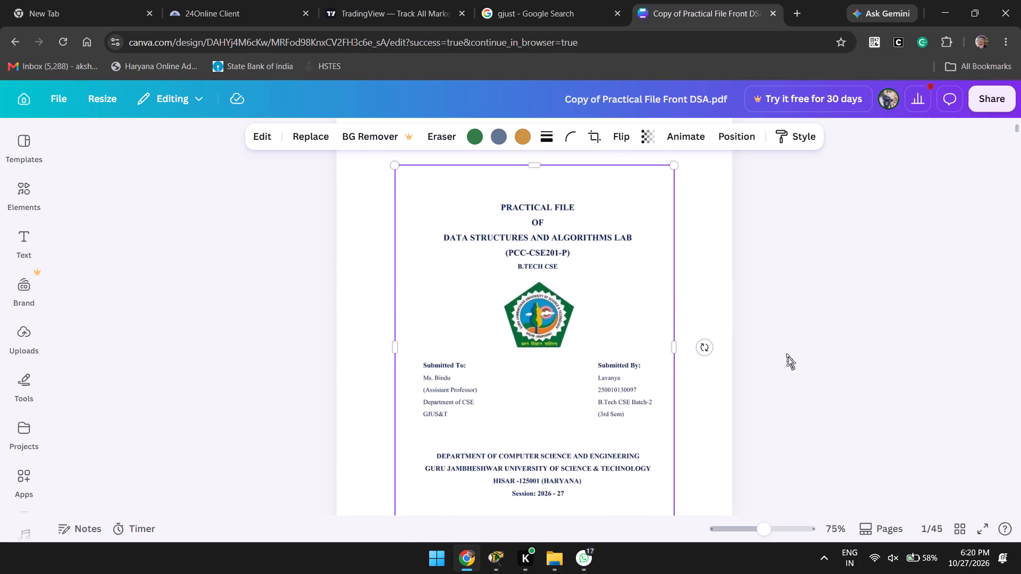
pyautogui.scroll(1, 792, 356)
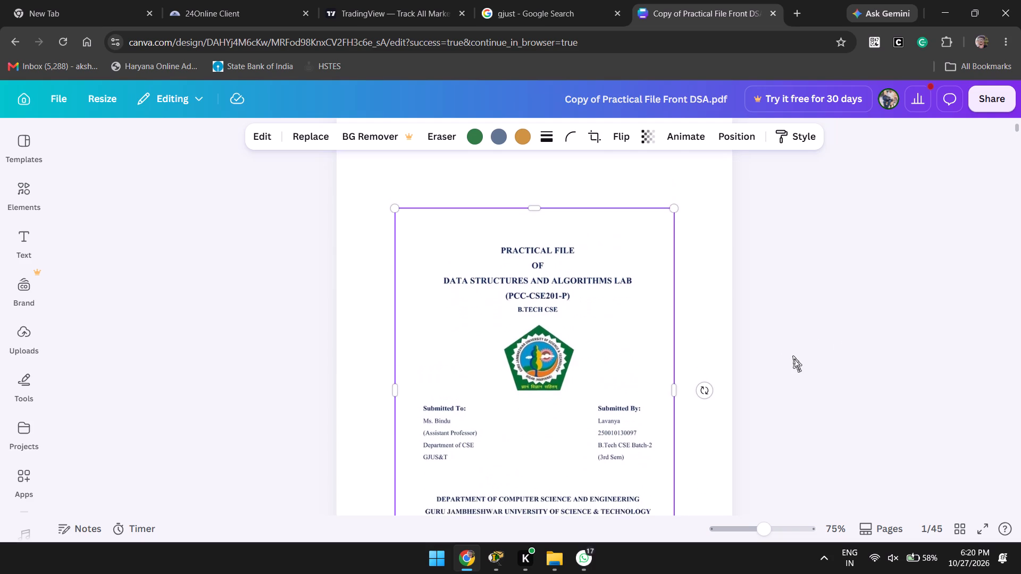
pyautogui.scroll(-2, 792, 356)
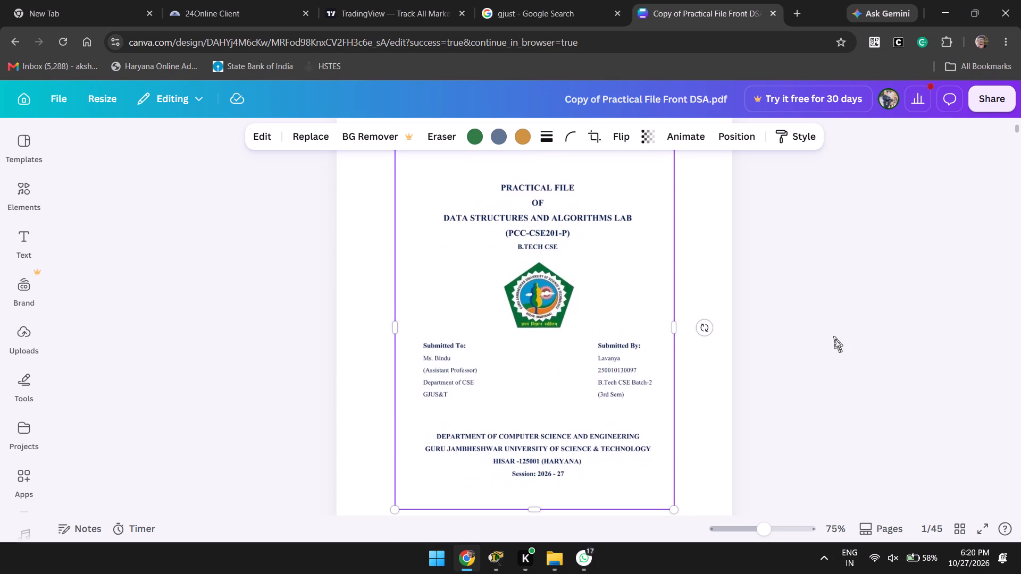
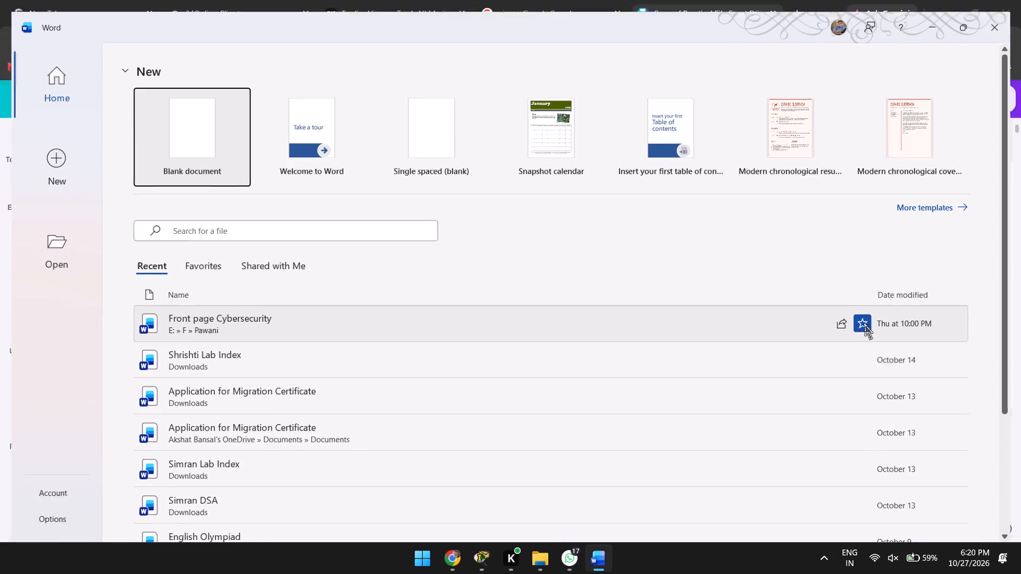
# Open the Guru Jambheshwar University Wikipedia article from the gjust image search and enlarge the university logo.
pyautogui.hotkey('alt', 'Tab')
pyautogui.hotkey('alt', 'Tab')
pyautogui.hotkey('alt', 'Tab')
pyautogui.hotkey('alt', 'shift', 'Tab')
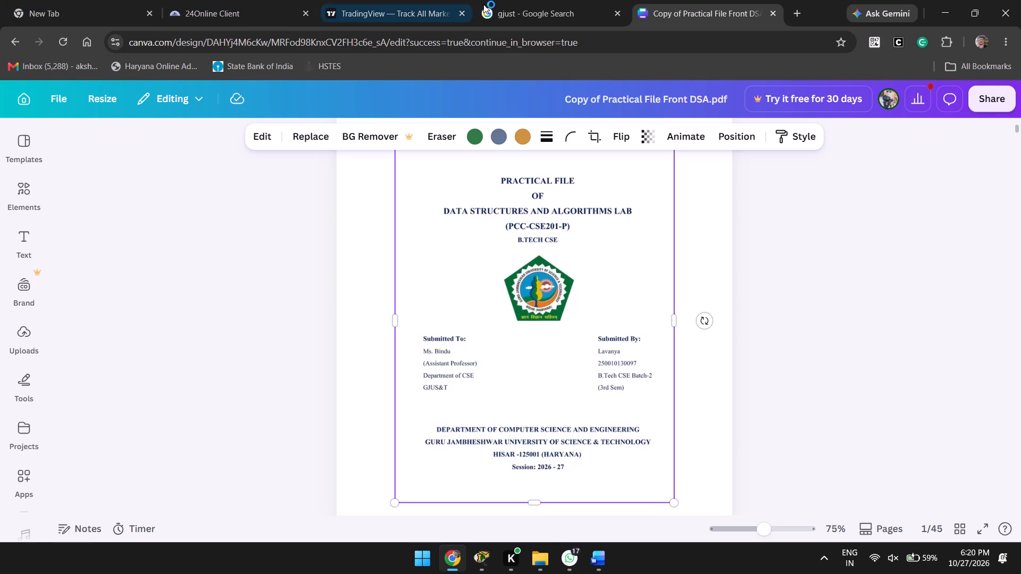
pyautogui.click(492, 3)
pyautogui.click(569, 323)
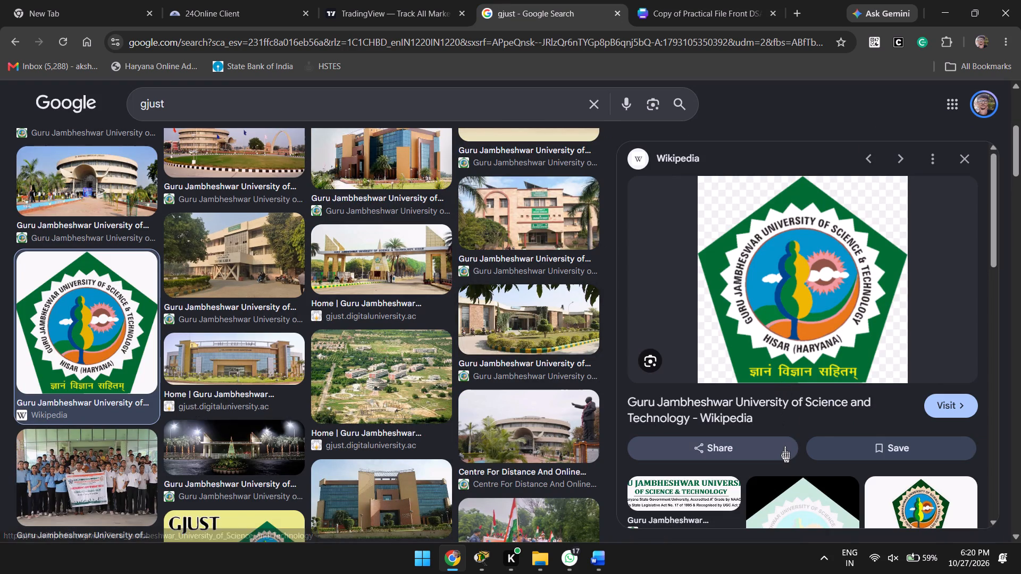
pyautogui.rightClick(764, 242)
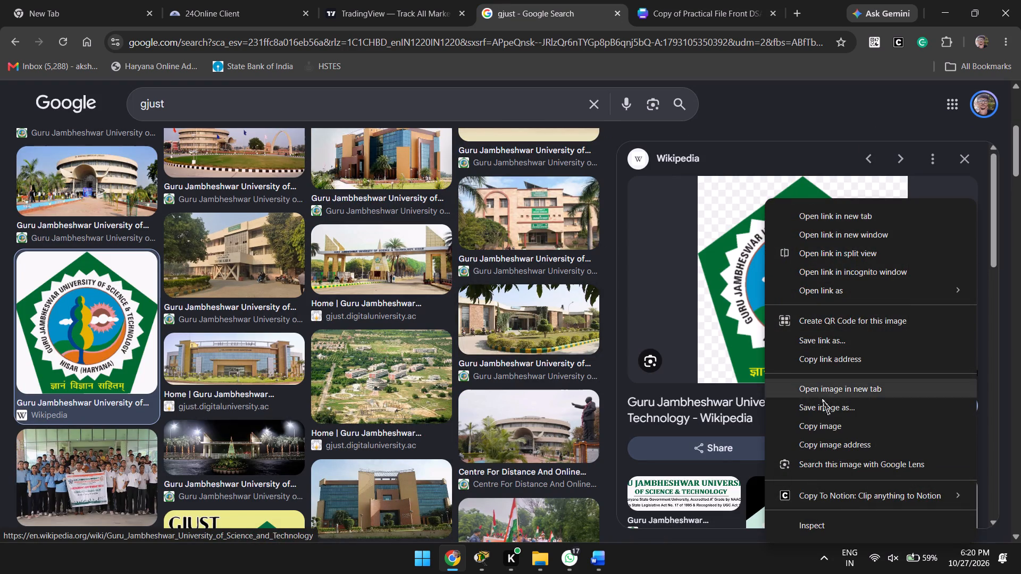
pyautogui.click(724, 423)
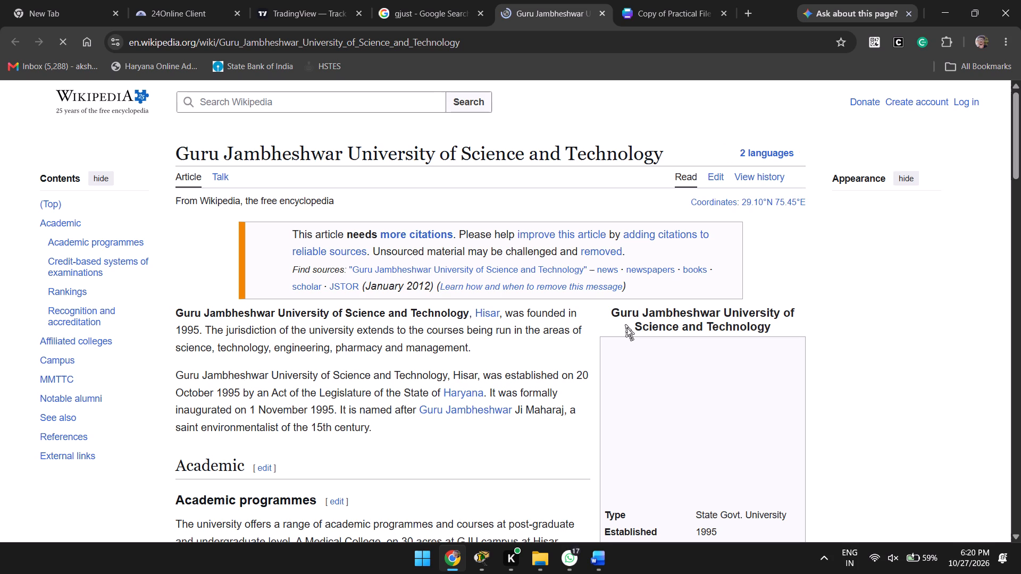
pyautogui.scroll(-1, 625, 324)
pyautogui.click(702, 334)
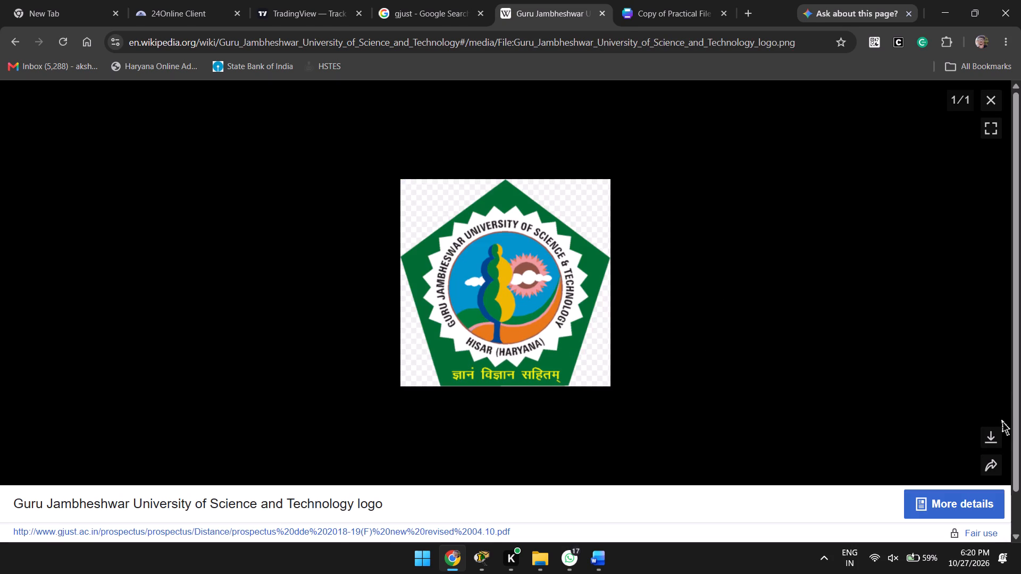
# Download the university logo as the original file (316×312 px) and save it as PNG in the Downloads folder.
pyautogui.click(987, 429)
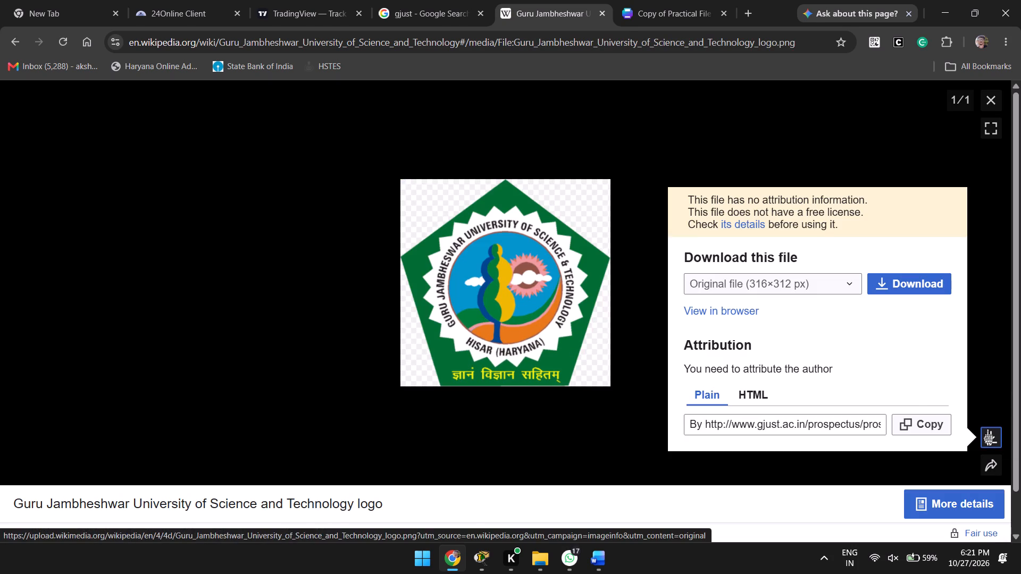
pyautogui.click(822, 290)
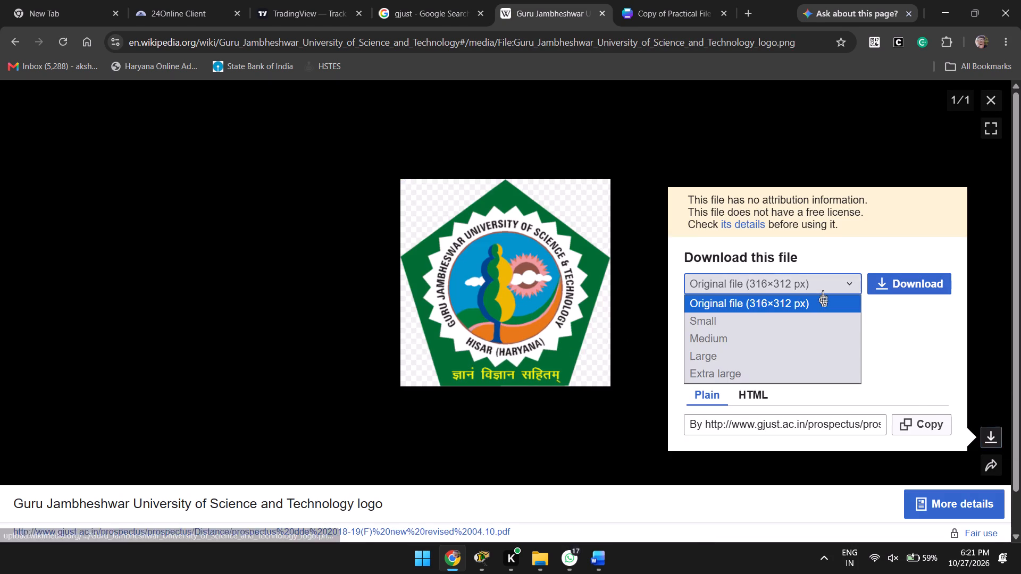
pyautogui.click(910, 340)
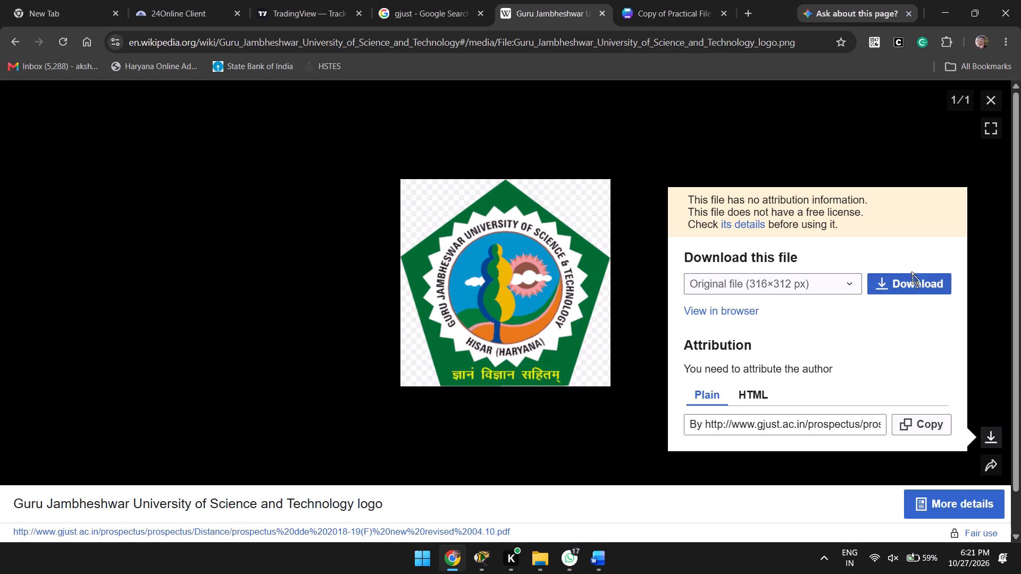
pyautogui.click(904, 284)
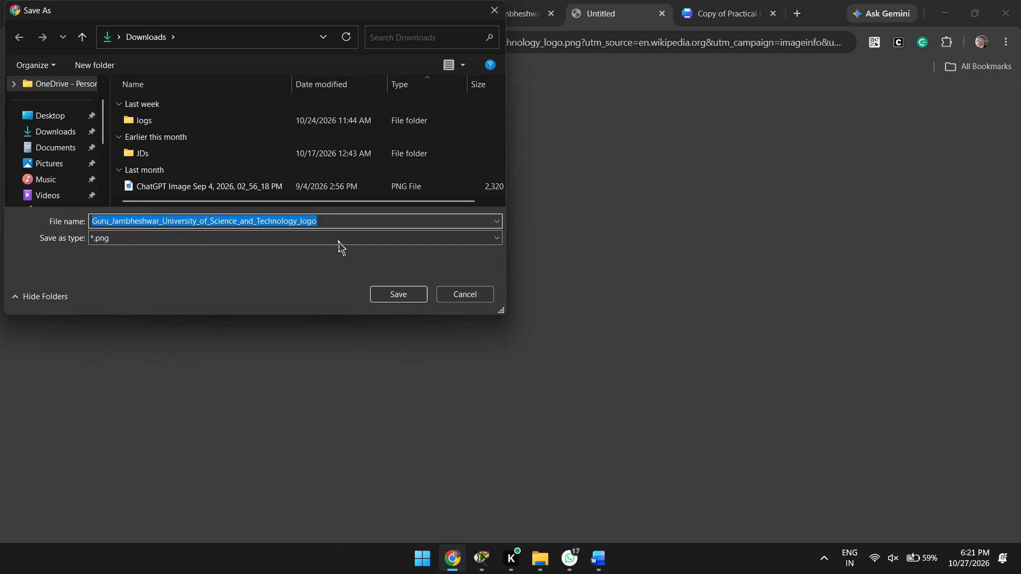
pyautogui.click(393, 291)
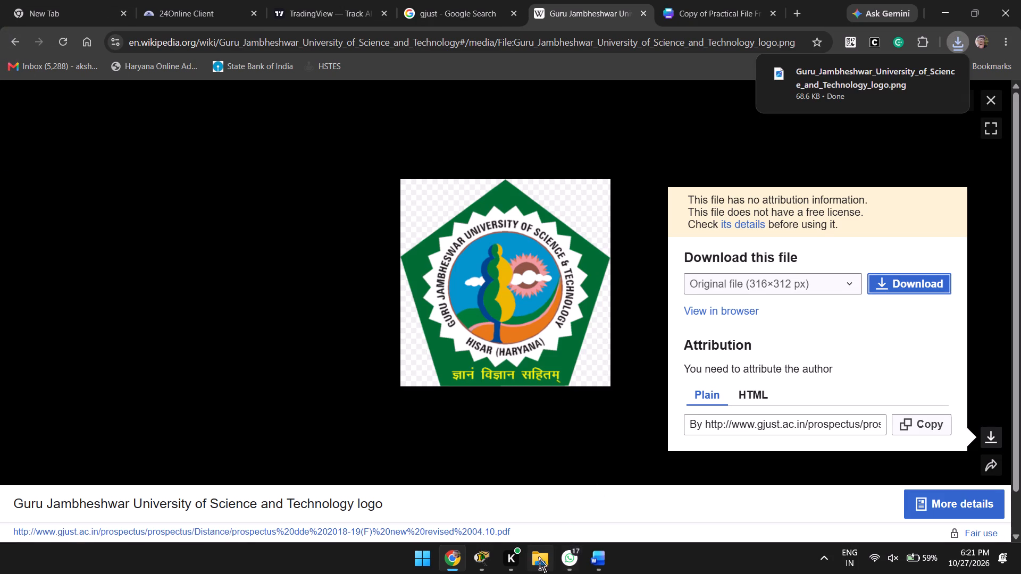
# Bring up the Canva cover design as reference in the browser and create a blank document in Word.
pyautogui.click(602, 562)
pyautogui.click(458, 564)
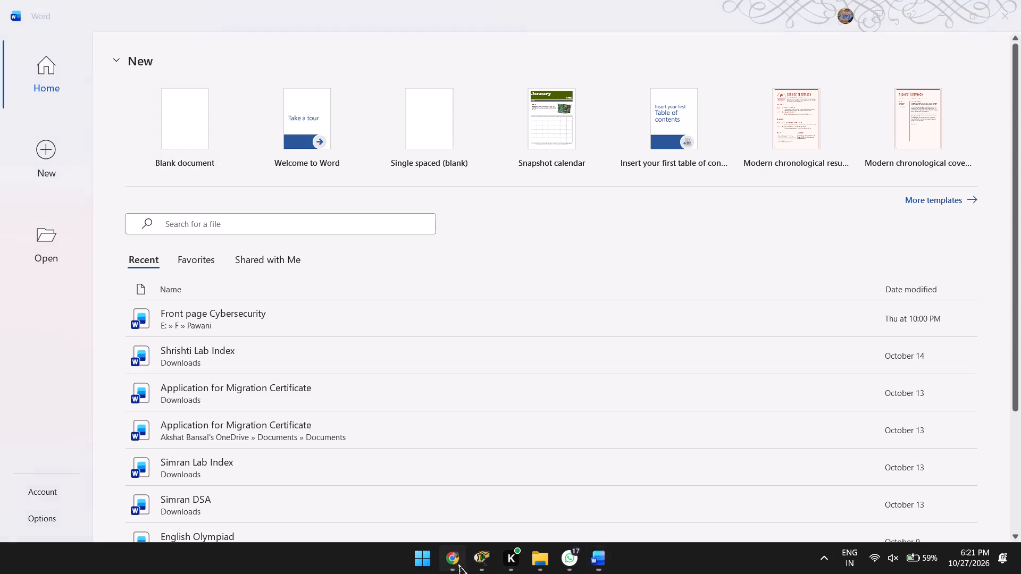
pyautogui.click(691, 4)
pyautogui.hotkey('alt', 'Tab')
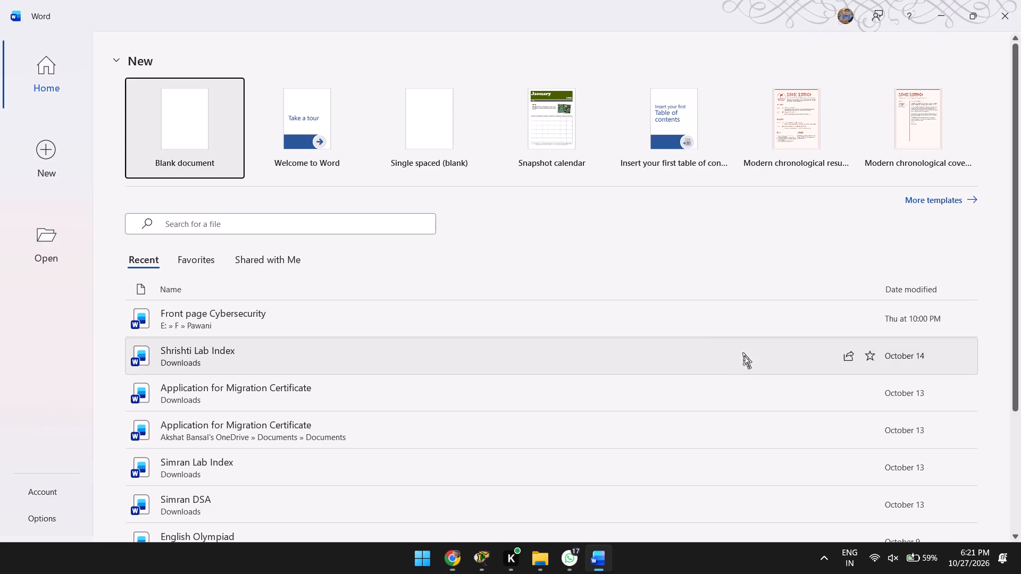
pyautogui.click(161, 128)
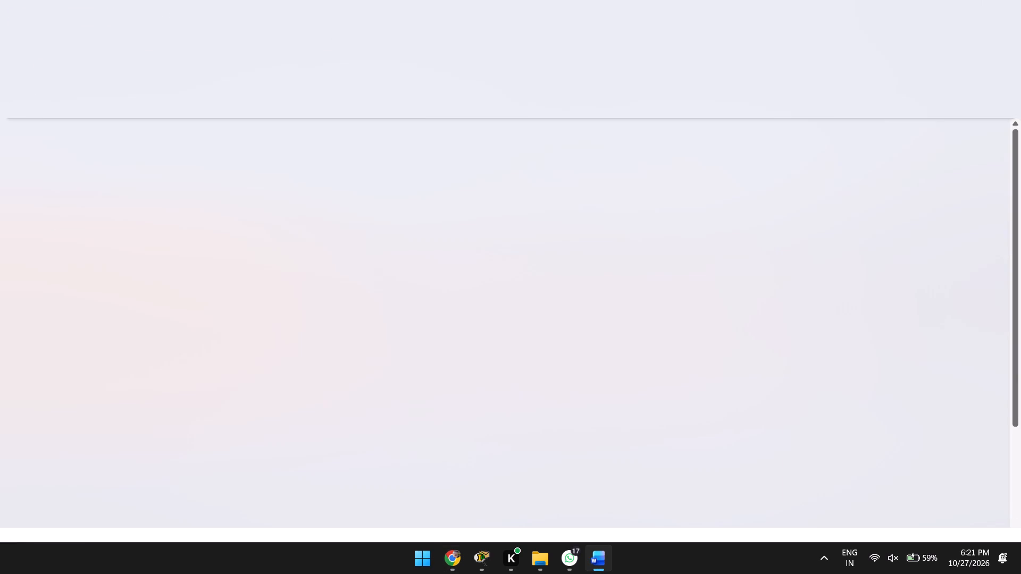
pyautogui.hotkey('alt', 'Tab')
pyautogui.scroll(1, 567, 217)
pyautogui.scroll(-1, 567, 217)
pyautogui.hotkey('alt', 'Tab')
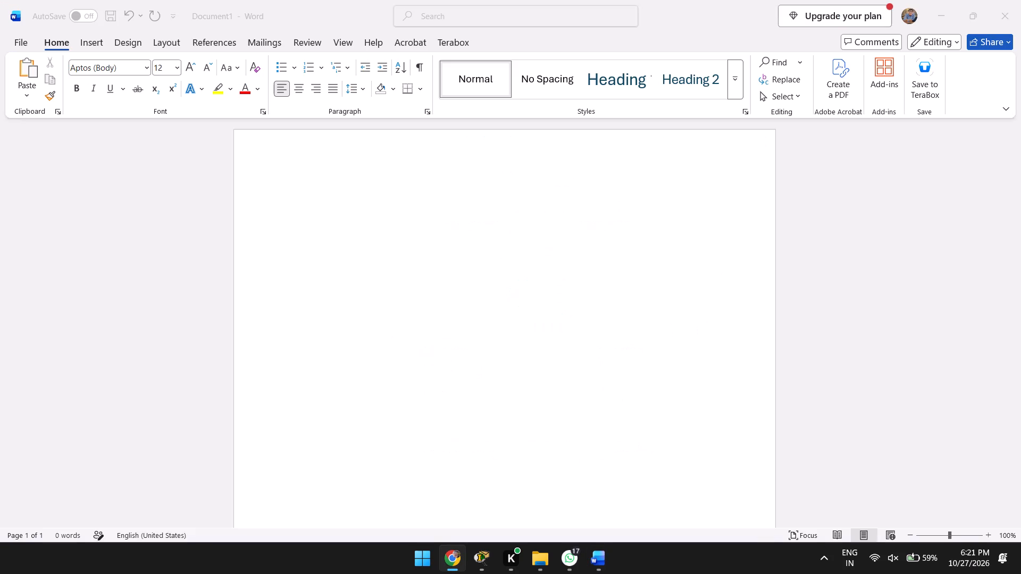
# Set up the blank document's text as centred Times New Roman at size 14.
pyautogui.hotkey('ctrl', 'shift', '.')
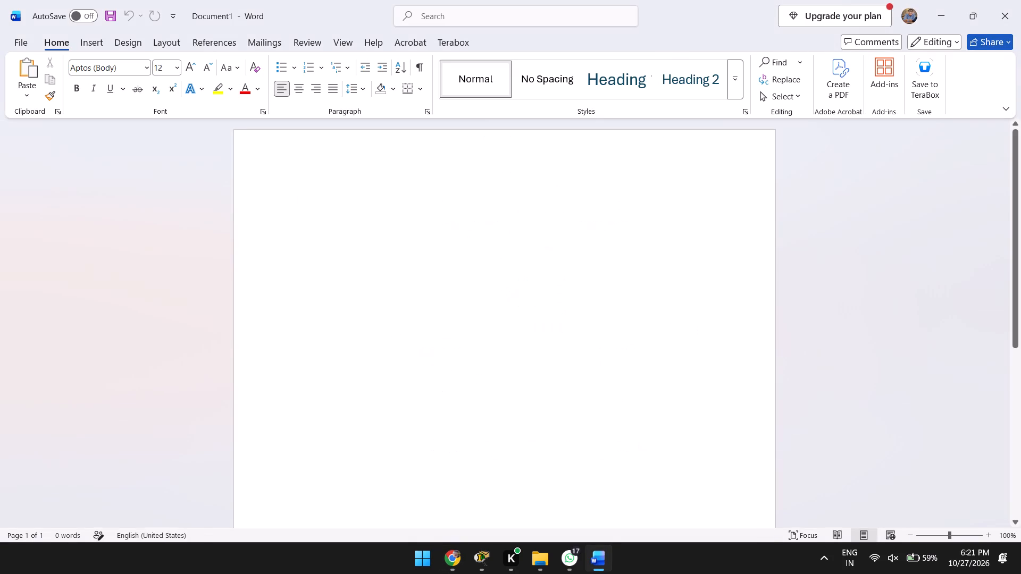
pyautogui.click(300, 90)
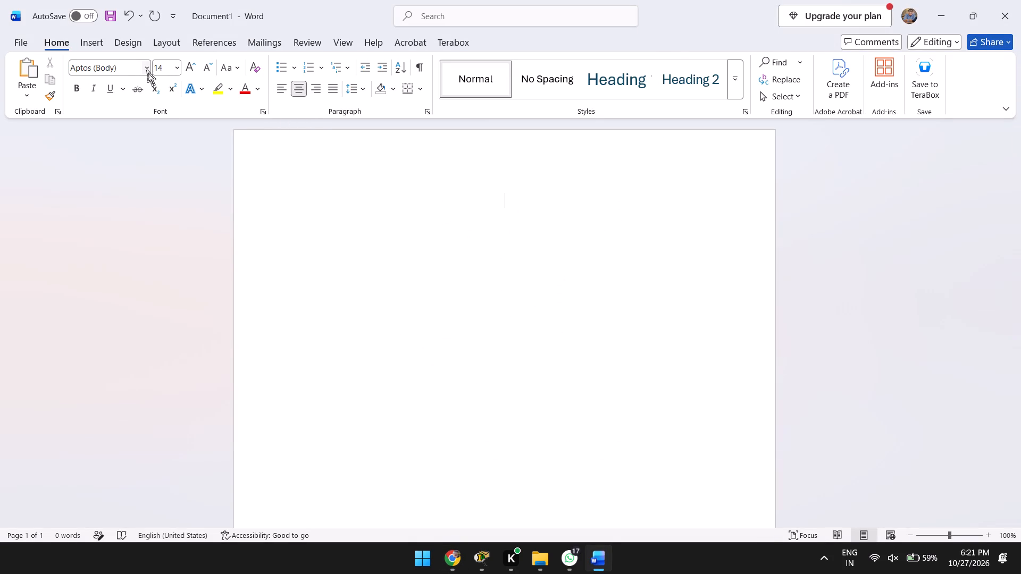
pyautogui.click(146, 70)
pyautogui.click(136, 196)
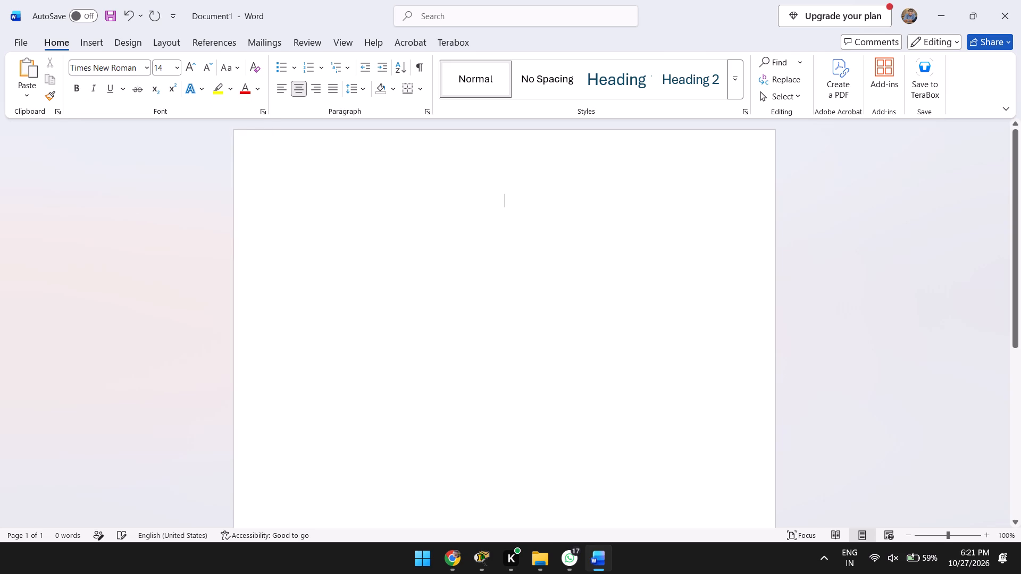
pyautogui.hotkey('alt', 'Tab')
pyautogui.hotkey('alt', 'Tab')
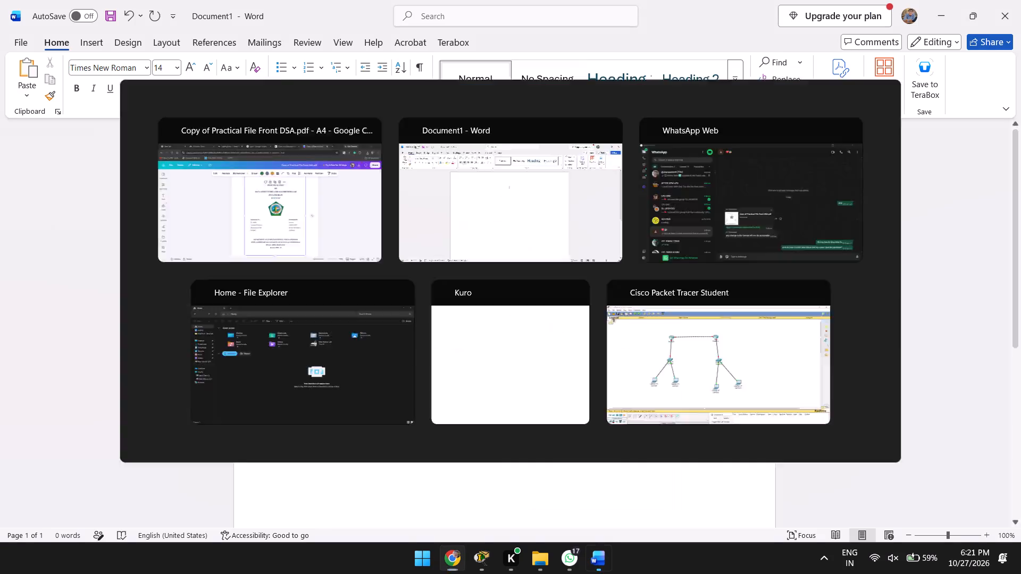
# Enter the bold title line PRACTICAL FILE at the top of the Word page.
pyautogui.hotkey('ctrl', 'b')
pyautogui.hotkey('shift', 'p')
pyautogui.hotkey('alt', 'Tab')
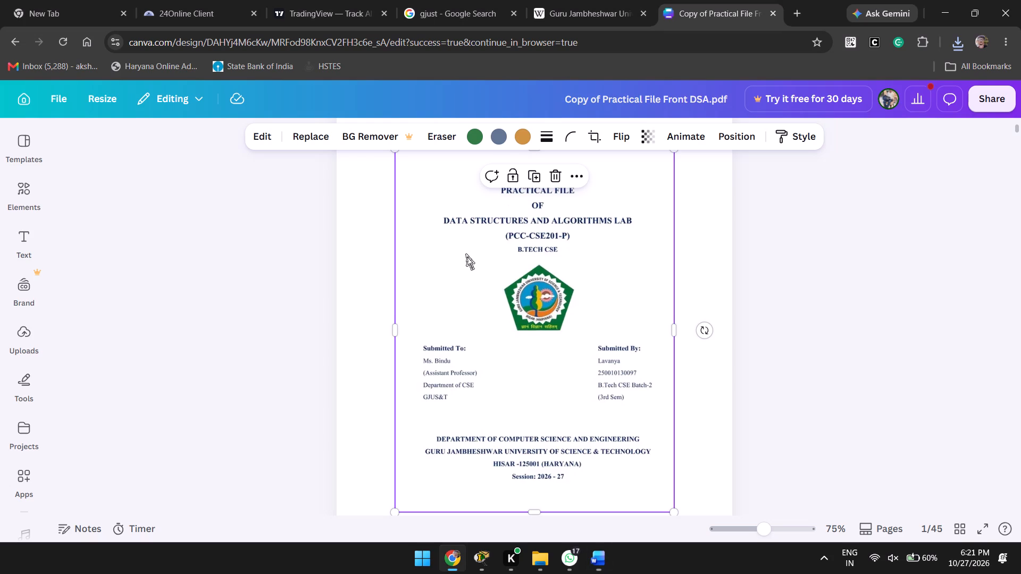
pyautogui.hotkey('alt', 'Tab')
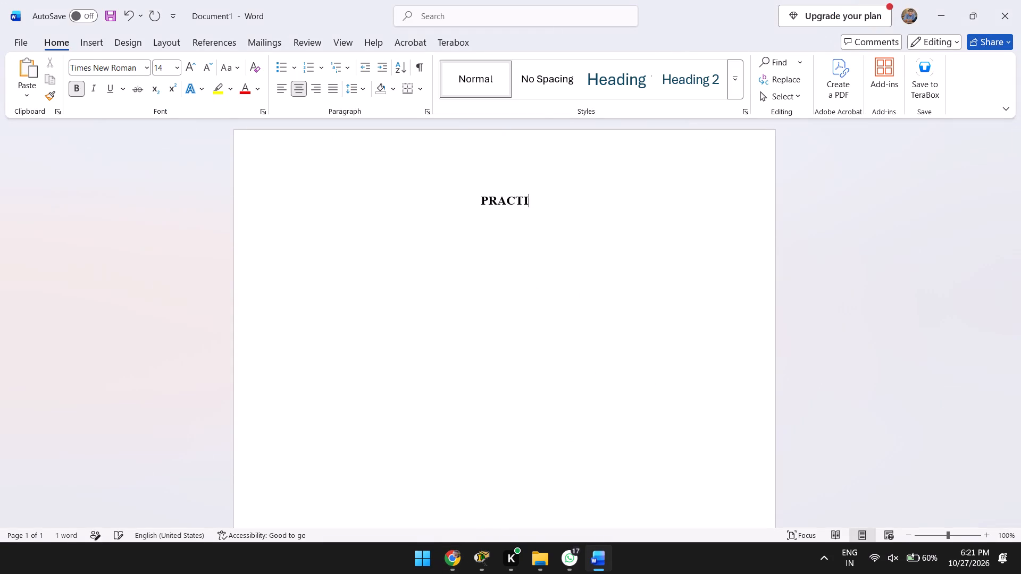
pyautogui.press('BackSpace')
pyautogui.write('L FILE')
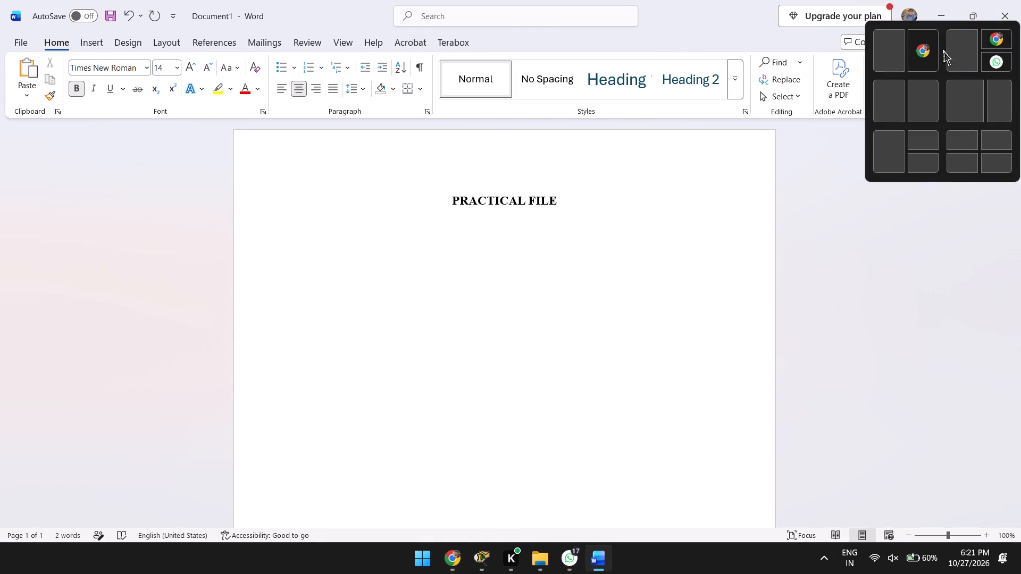
# Arrange the Word document and the browser with the Canva design side by side.
pyautogui.click(891, 55)
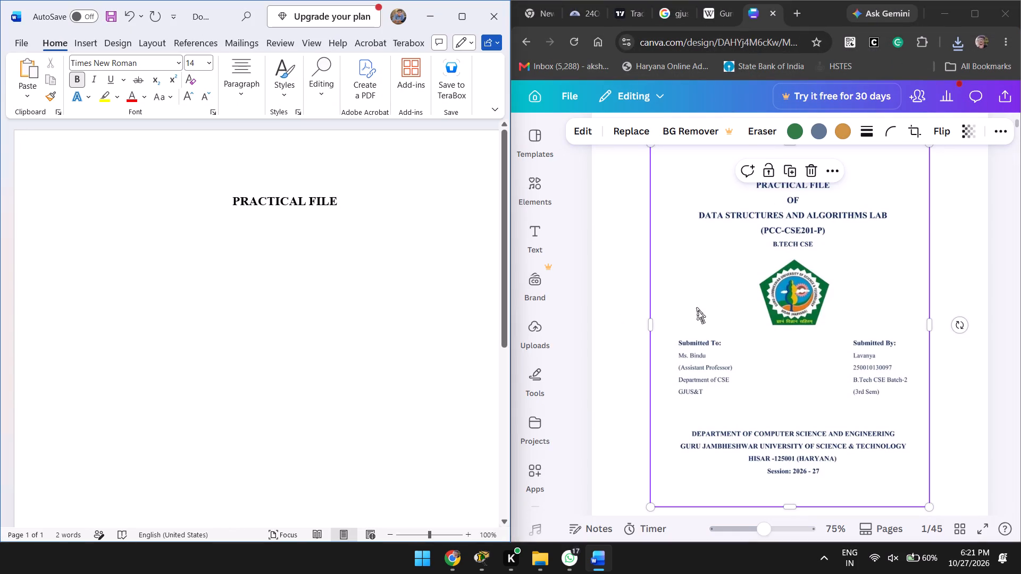
# Add the lines OF and DATA STRUCTURES AND ALGORITHMS LAB below the PRACTICAL FILE title.
pyautogui.click(395, 290)
pyautogui.hscroll(-1, 392, 336)
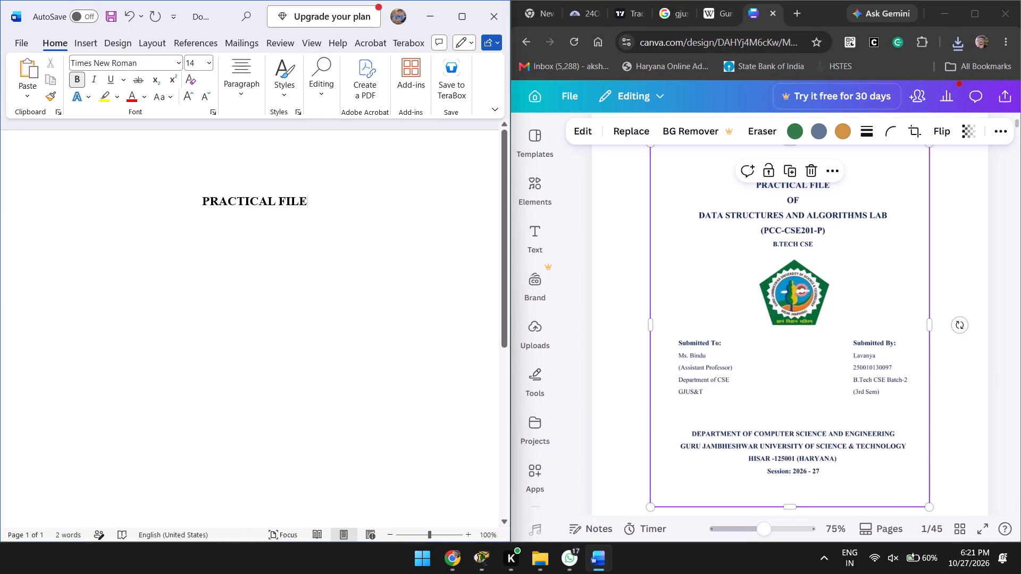
pyautogui.press('Return')
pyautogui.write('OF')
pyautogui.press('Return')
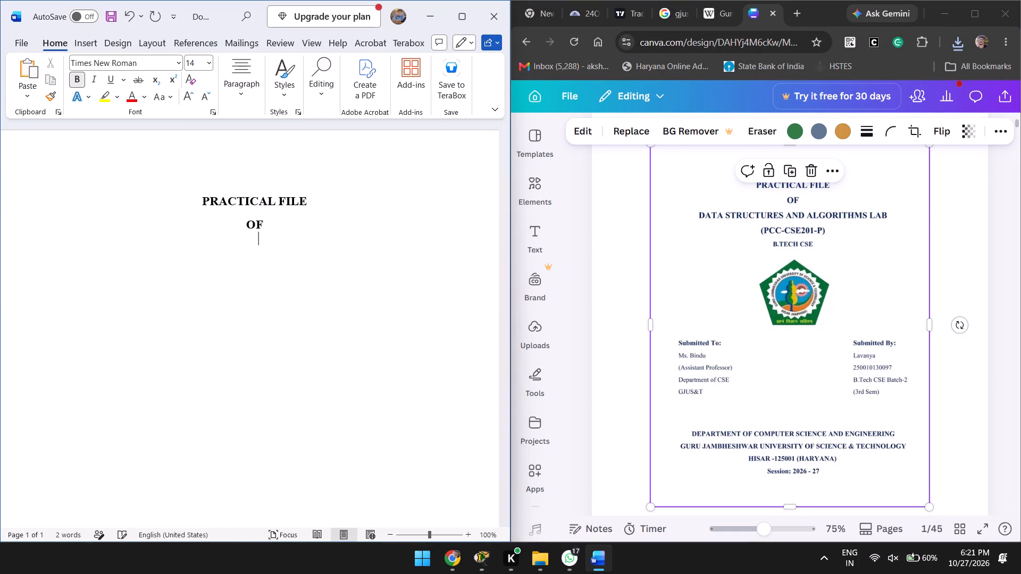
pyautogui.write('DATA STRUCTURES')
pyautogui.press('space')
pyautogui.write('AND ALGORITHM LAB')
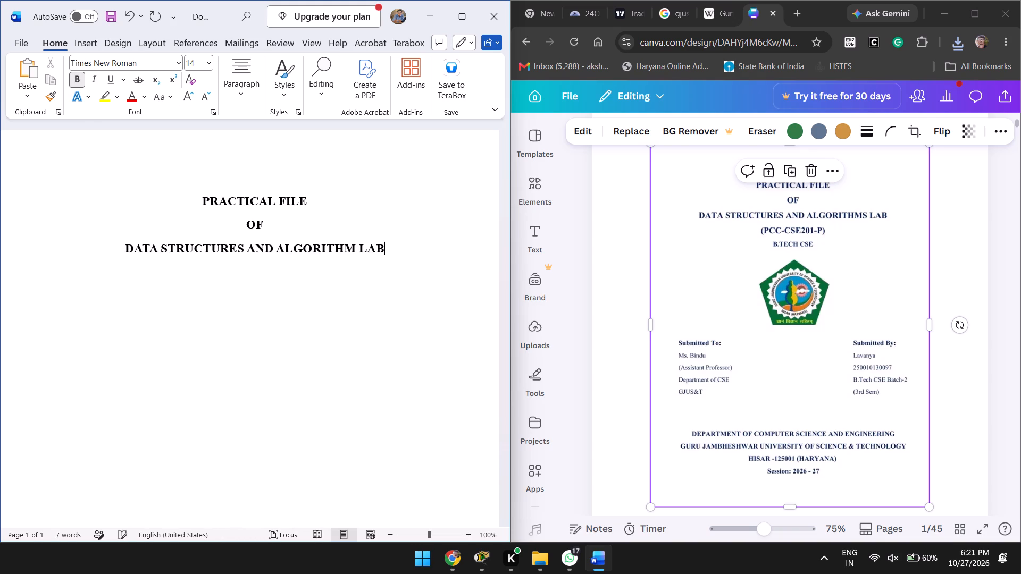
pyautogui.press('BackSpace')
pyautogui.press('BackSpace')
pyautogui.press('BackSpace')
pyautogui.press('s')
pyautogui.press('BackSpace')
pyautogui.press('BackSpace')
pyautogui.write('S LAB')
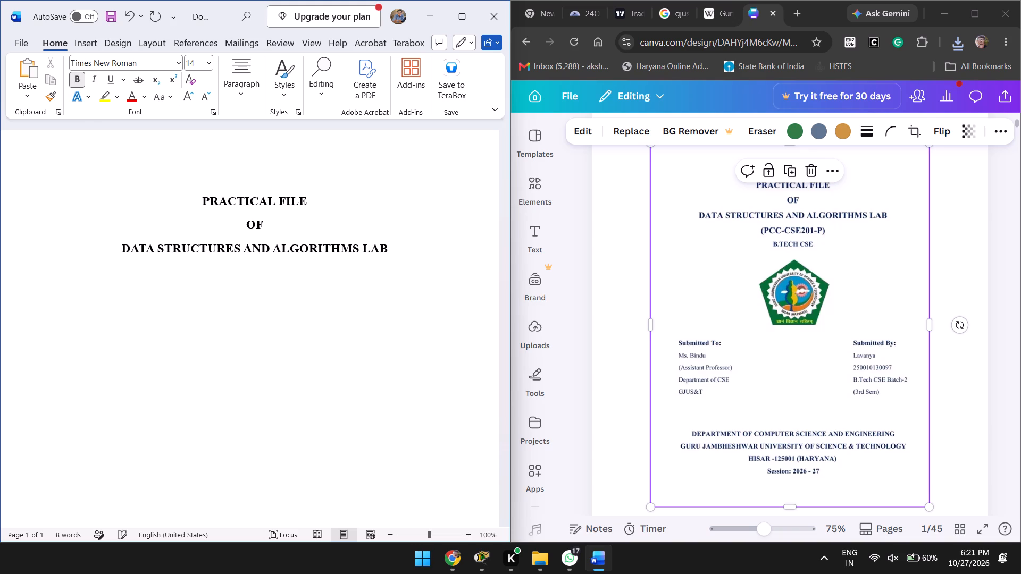
# Add the course code line (PCC-CSE201-P) below the lab name.
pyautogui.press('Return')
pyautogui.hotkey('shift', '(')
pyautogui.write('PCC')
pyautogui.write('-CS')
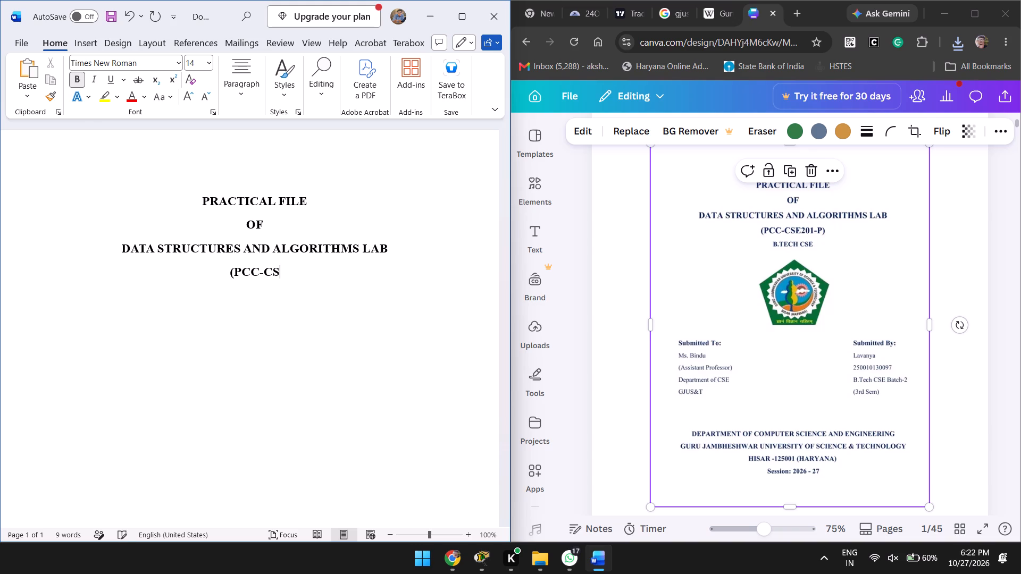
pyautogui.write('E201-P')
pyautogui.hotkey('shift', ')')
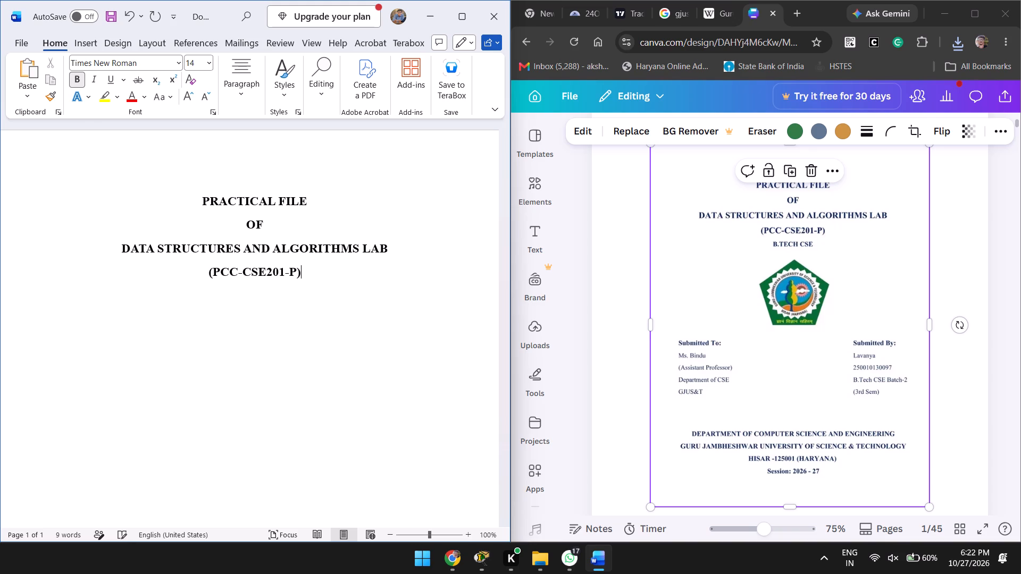
# Add the line B.TECH CSE below the course code at font size 12.
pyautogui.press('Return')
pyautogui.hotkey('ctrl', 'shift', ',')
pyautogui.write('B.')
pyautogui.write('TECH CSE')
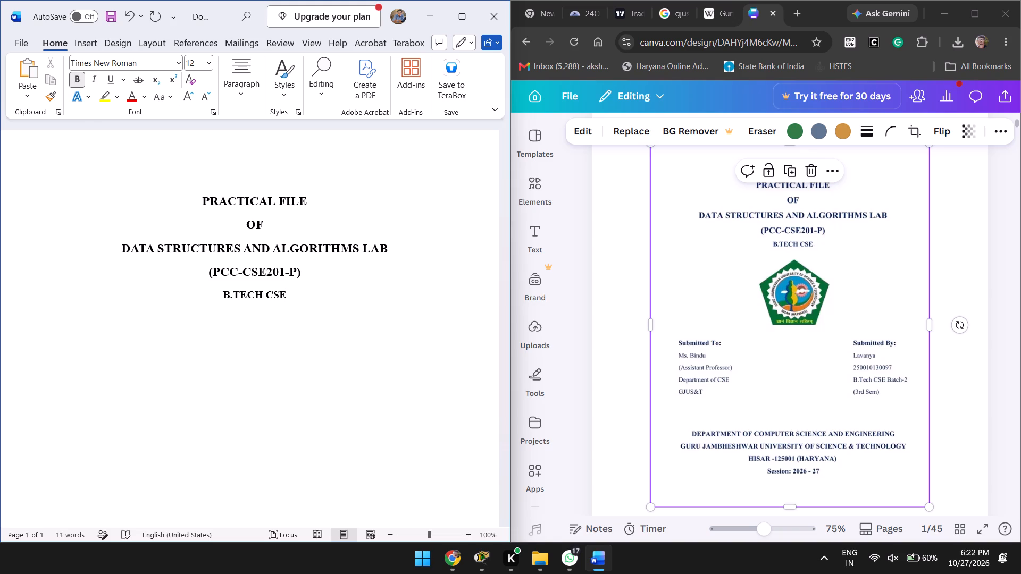
# Reduce the font size of the B.TECH CSE line to 11.
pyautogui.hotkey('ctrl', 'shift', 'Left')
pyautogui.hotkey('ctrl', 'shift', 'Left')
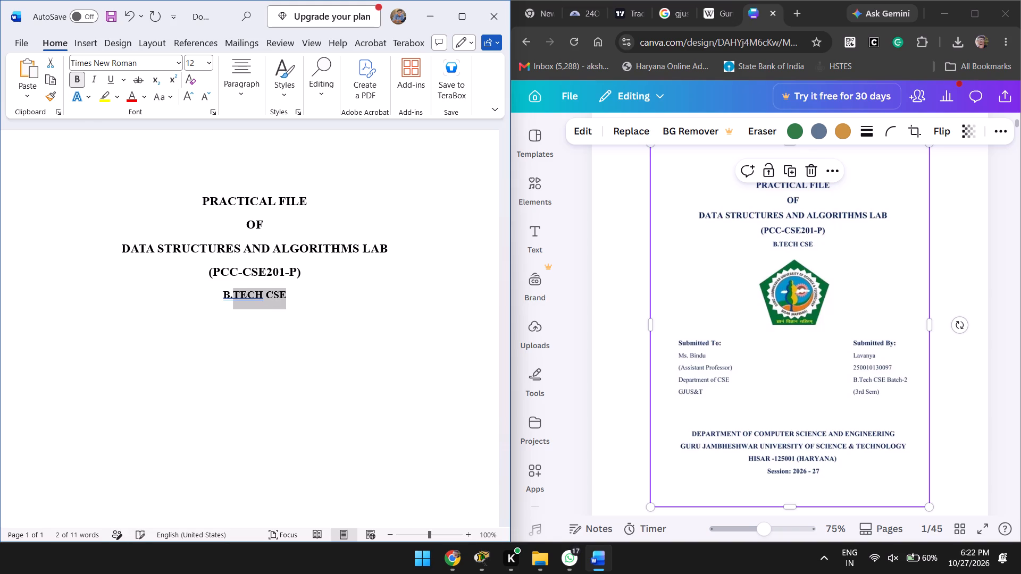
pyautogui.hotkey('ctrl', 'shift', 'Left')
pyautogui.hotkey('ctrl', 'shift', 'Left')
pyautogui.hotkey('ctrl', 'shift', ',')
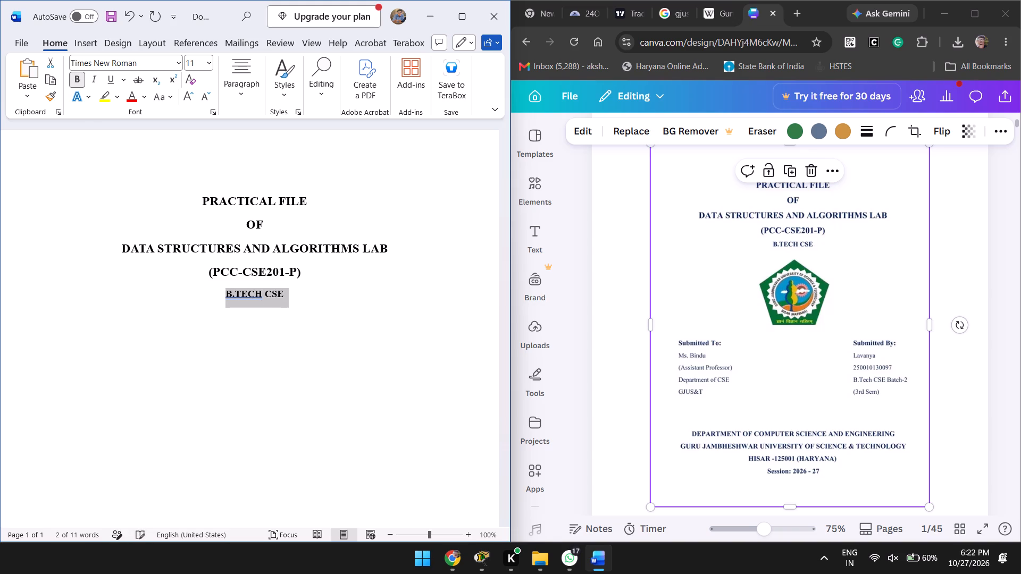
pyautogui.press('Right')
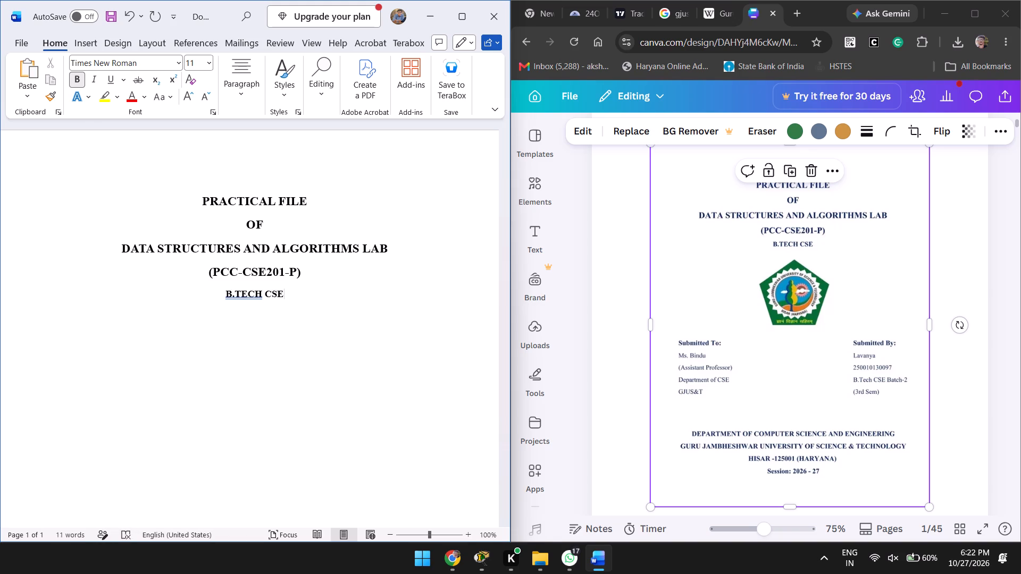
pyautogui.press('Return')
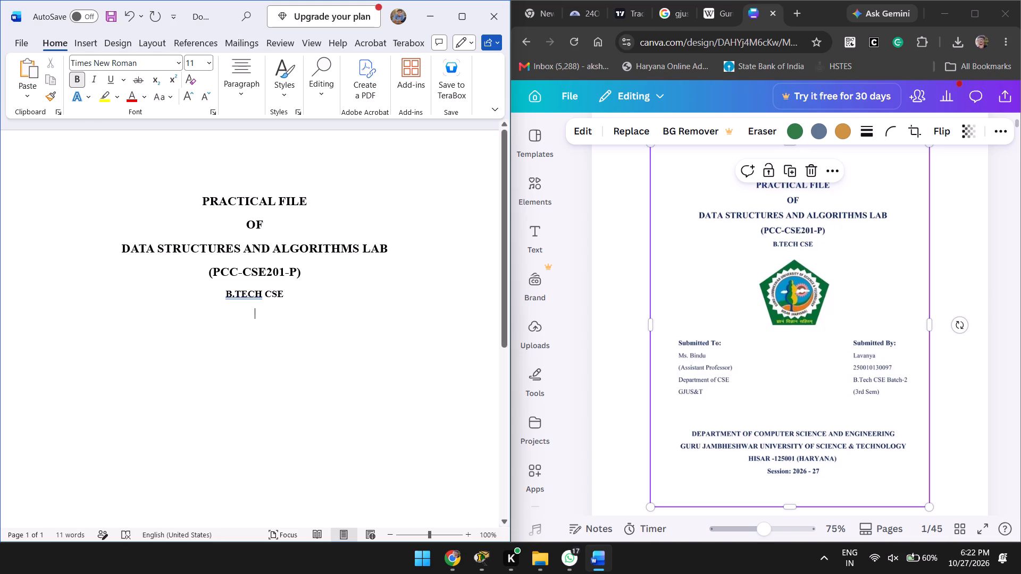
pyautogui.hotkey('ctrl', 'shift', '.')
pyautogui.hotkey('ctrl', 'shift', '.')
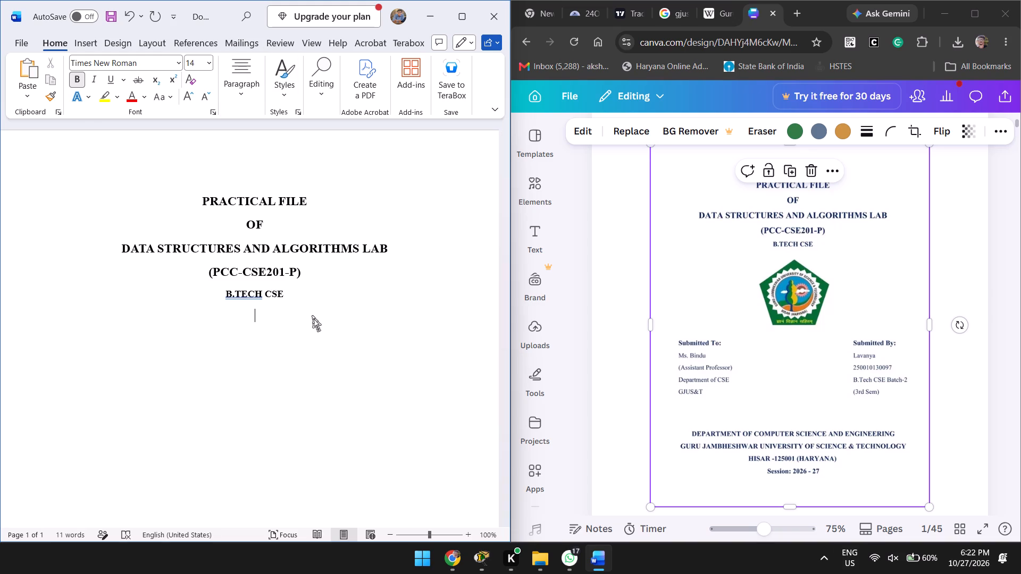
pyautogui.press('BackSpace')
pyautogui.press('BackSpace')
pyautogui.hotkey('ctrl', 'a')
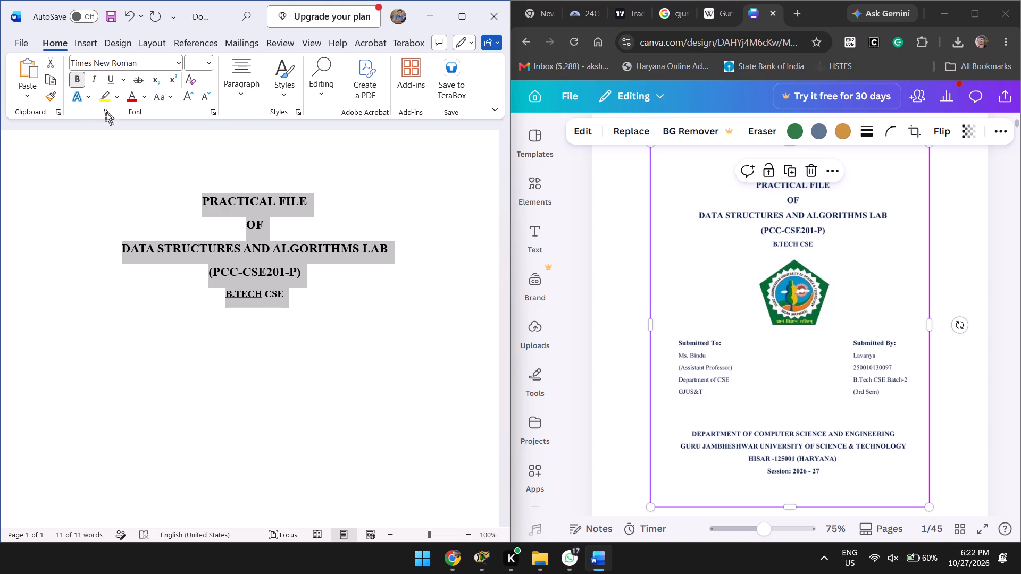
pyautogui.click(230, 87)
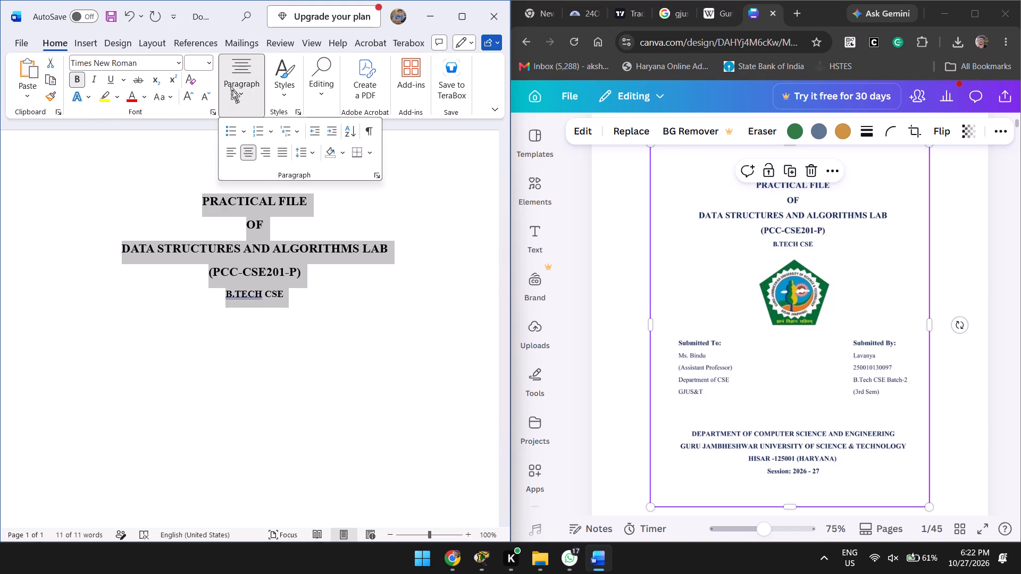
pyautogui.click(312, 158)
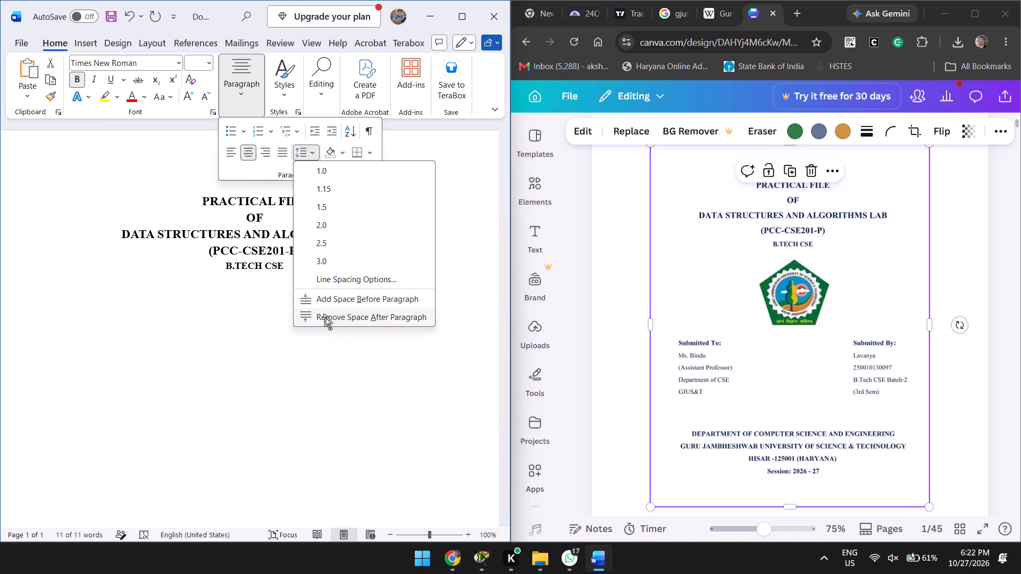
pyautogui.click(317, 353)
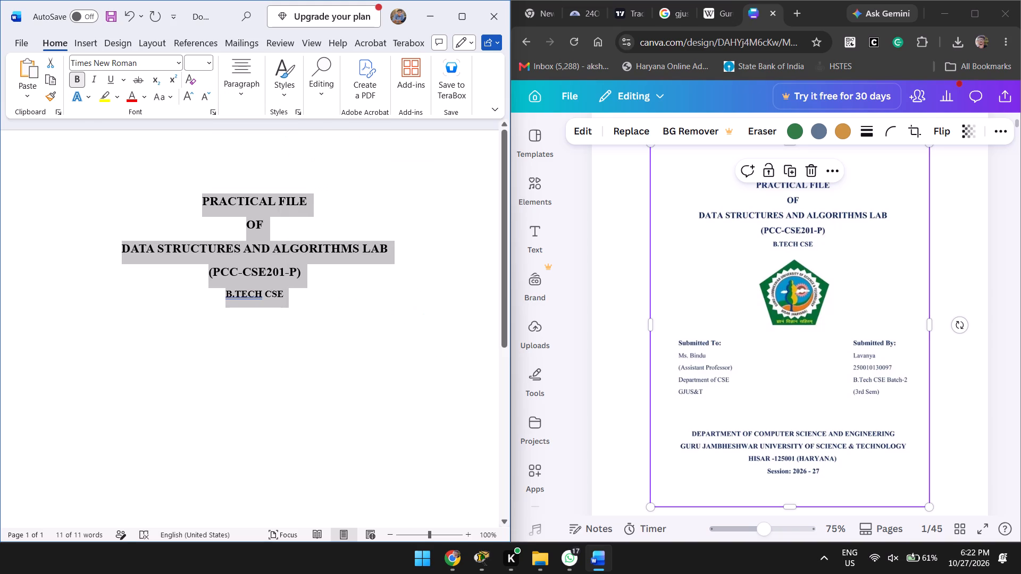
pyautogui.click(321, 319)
# Insert the downloaded Guru Jambheshwar University logo PNG from the Downloads folder on a new line below B.TECH CSE.
pyautogui.press('Return')
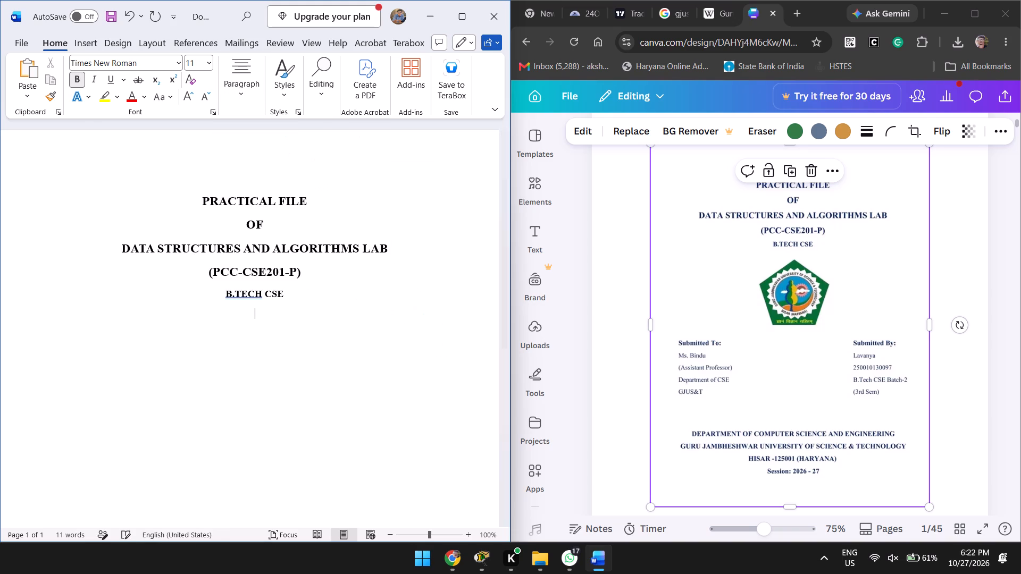
pyautogui.click(89, 48)
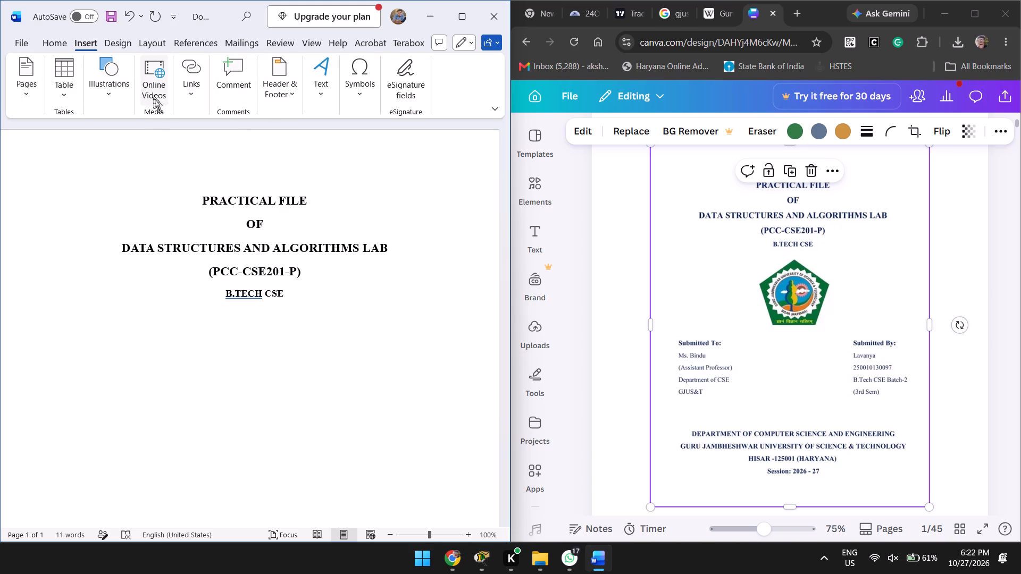
pyautogui.click(102, 92)
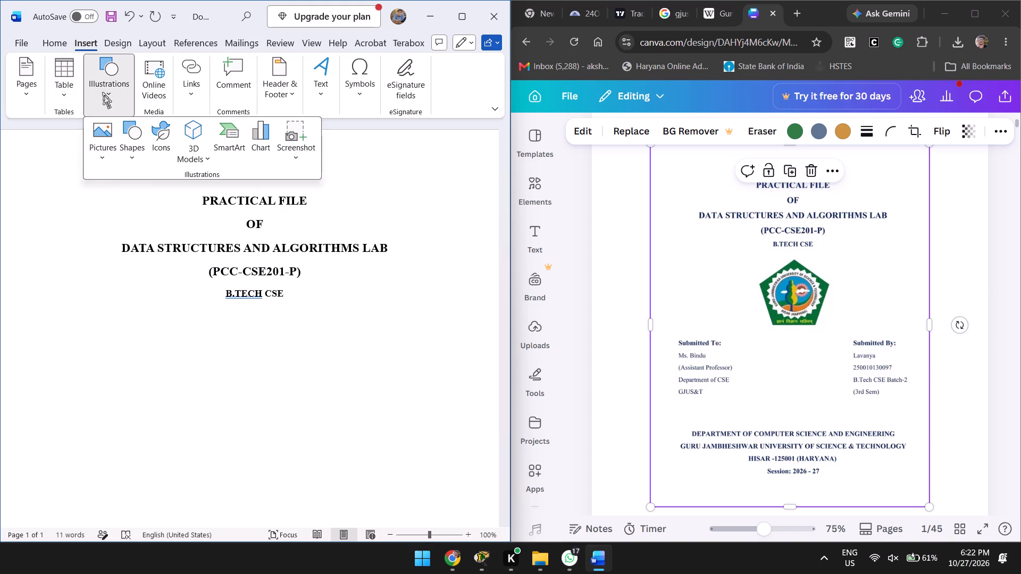
pyautogui.click(97, 145)
pyautogui.click(122, 202)
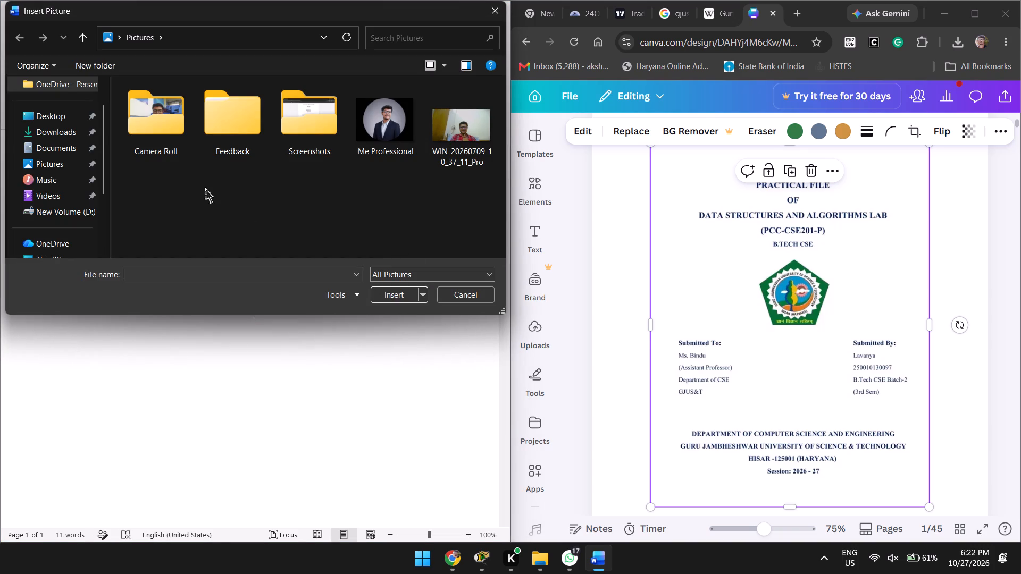
pyautogui.click(46, 129)
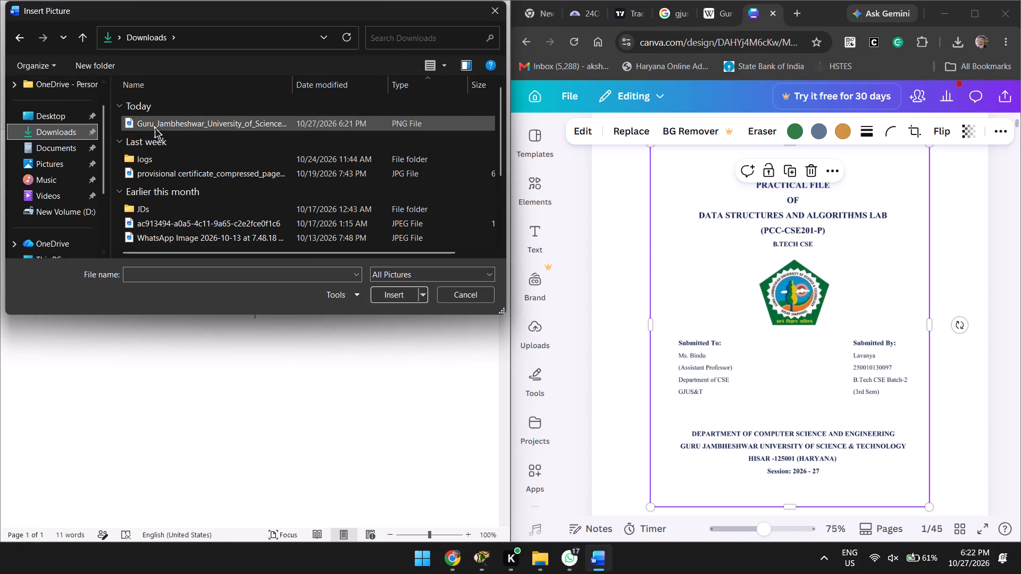
pyautogui.doubleClick(153, 125)
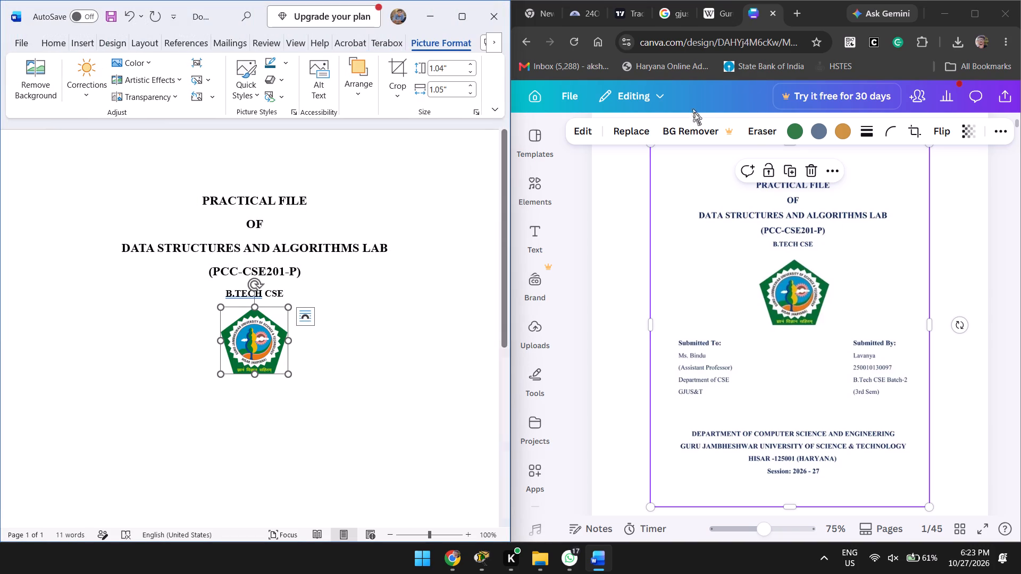
# Maximize the document window and enlarge the university logo proportionally to about 1.59" high by 1.61" wide.
pyautogui.click(466, 8)
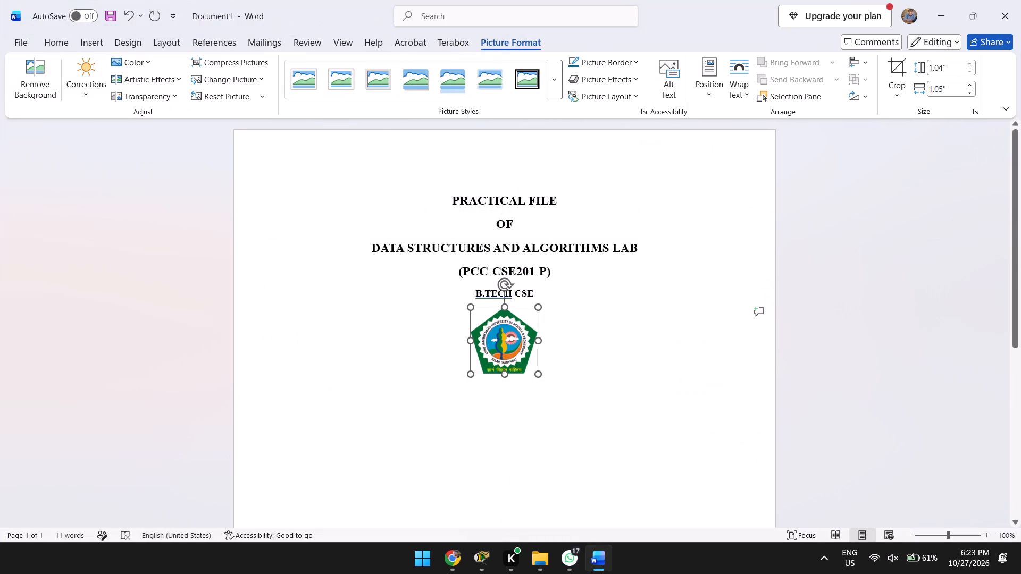
pyautogui.hotkey('ctrl', 'shift', '+')
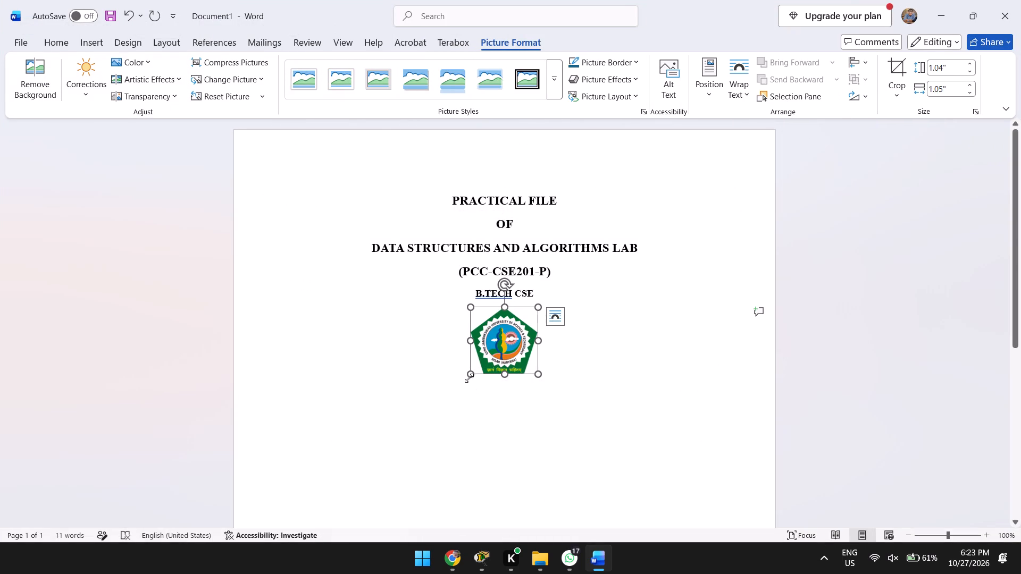
pyautogui.moveTo(470, 376); pyautogui.dragTo(429, 424)
pyautogui.moveTo(488, 393); pyautogui.dragTo(488, 390)
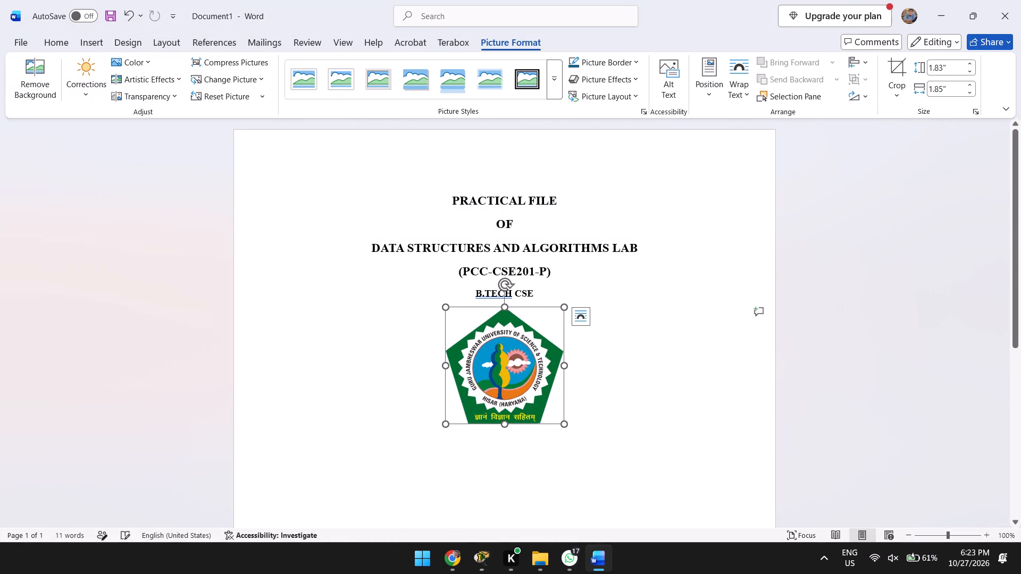
pyautogui.moveTo(488, 390); pyautogui.dragTo(488, 388)
pyautogui.hotkey('alt', 'Tab')
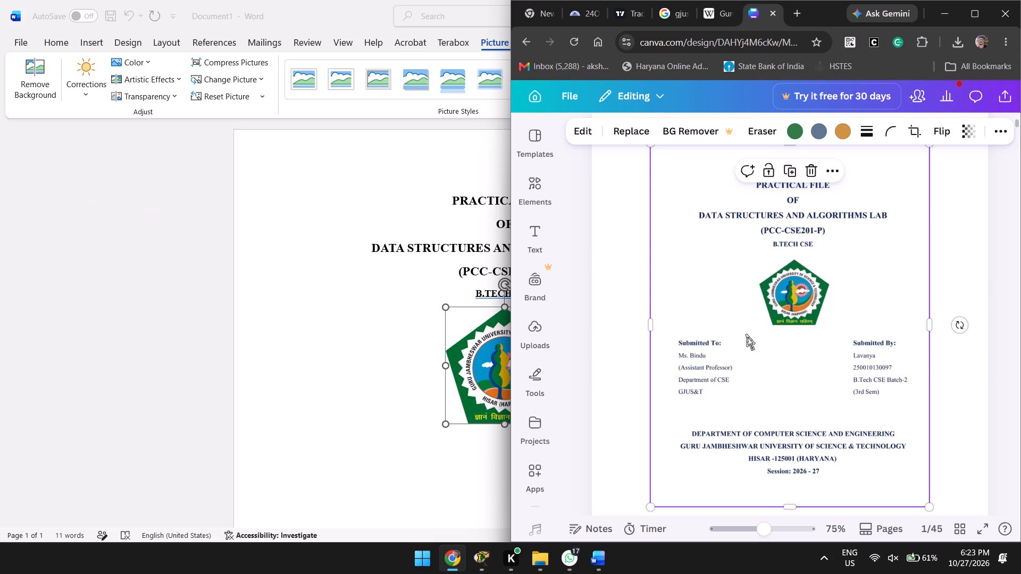
pyautogui.hotkey('alt', 'Tab')
pyautogui.moveTo(564, 425); pyautogui.dragTo(556, 418)
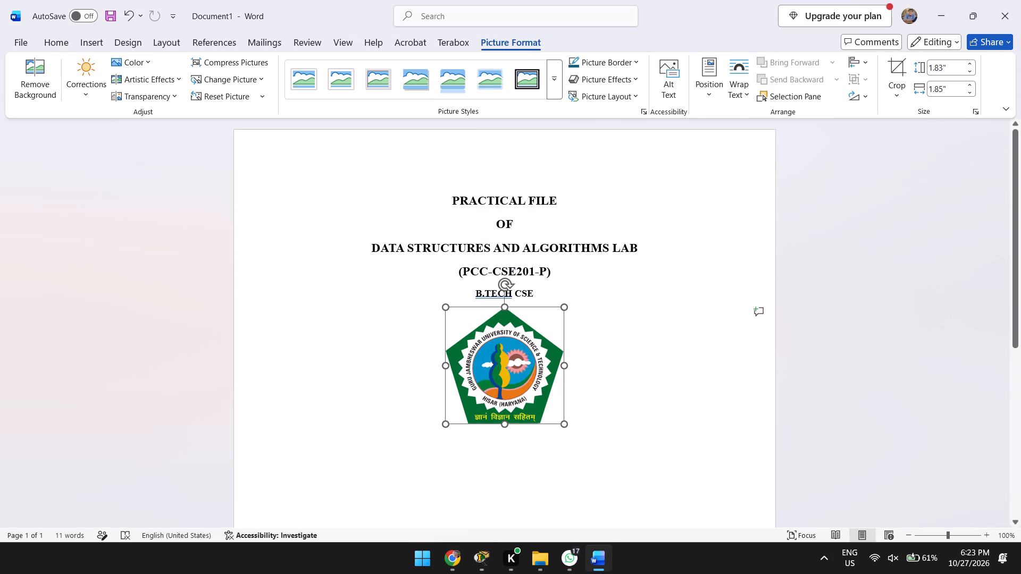
pyautogui.moveTo(556, 418); pyautogui.dragTo(548, 409)
pyautogui.scroll(-1, 613, 408)
pyautogui.click(640, 359)
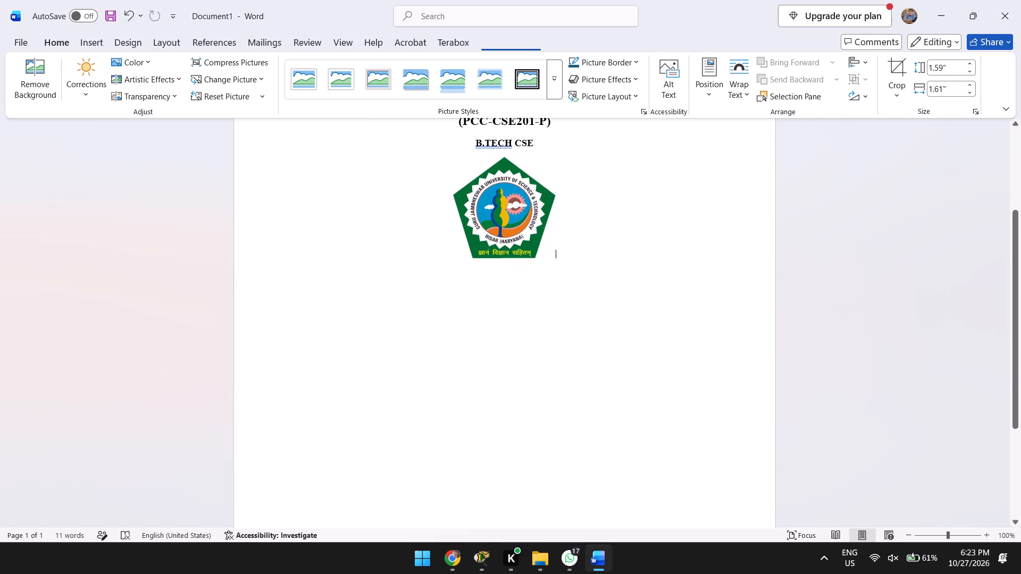
# Start a justified paragraph below the logo and leave a blank line, checking the layout against the Canva page.
pyautogui.hotkey('alt', 'Tab')
pyautogui.hotkey('alt', 'Tab')
pyautogui.press('Return')
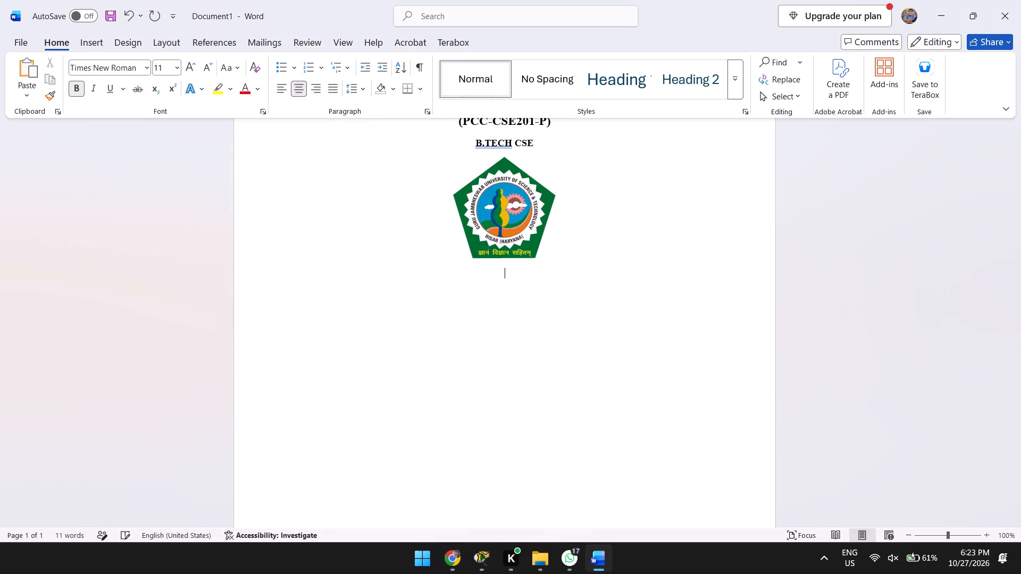
pyautogui.hotkey('alt', 'Tab')
pyautogui.hotkey('alt', 'Tab')
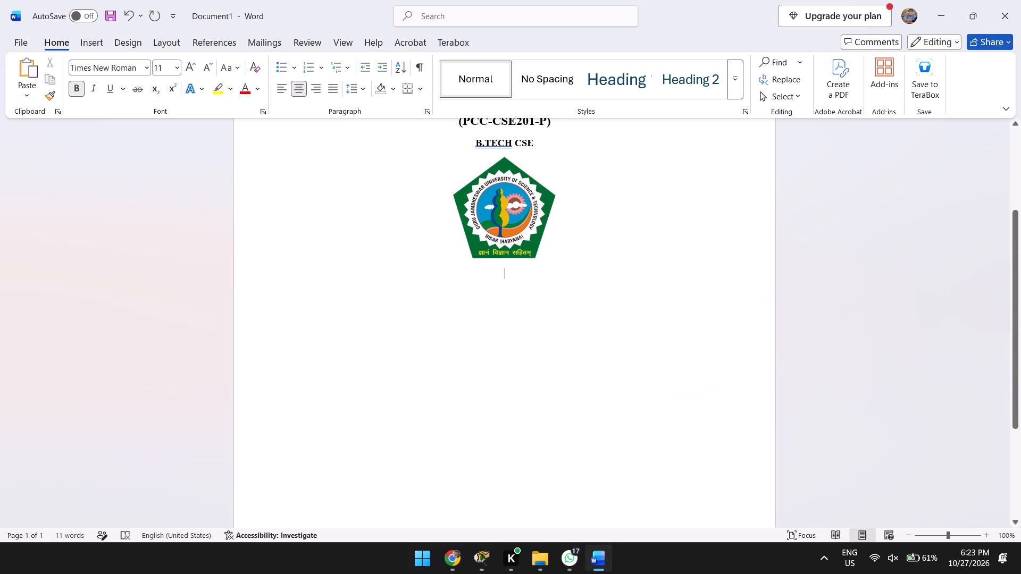
pyautogui.click(329, 87)
pyautogui.hotkey('alt', 'Tab')
pyautogui.hotkey('alt', 'Tab')
pyautogui.press('Return')
# Arrange the Canva browser window and the Word document side by side again.
pyautogui.hotkey('alt', 'Tab')
pyautogui.hotkey('alt', 'Tab')
pyautogui.hotkey('alt', 'Tab')
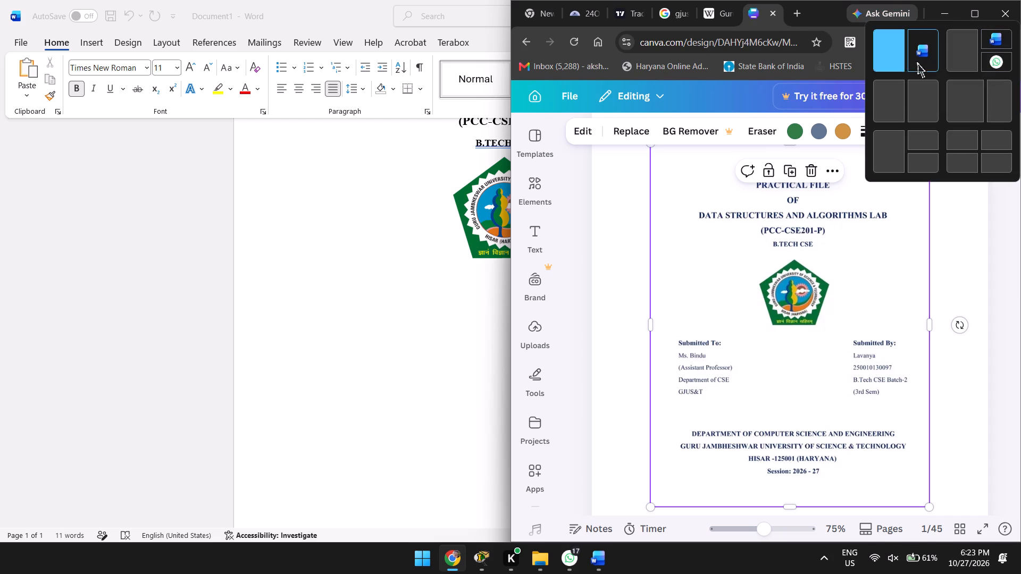
pyautogui.click(933, 98)
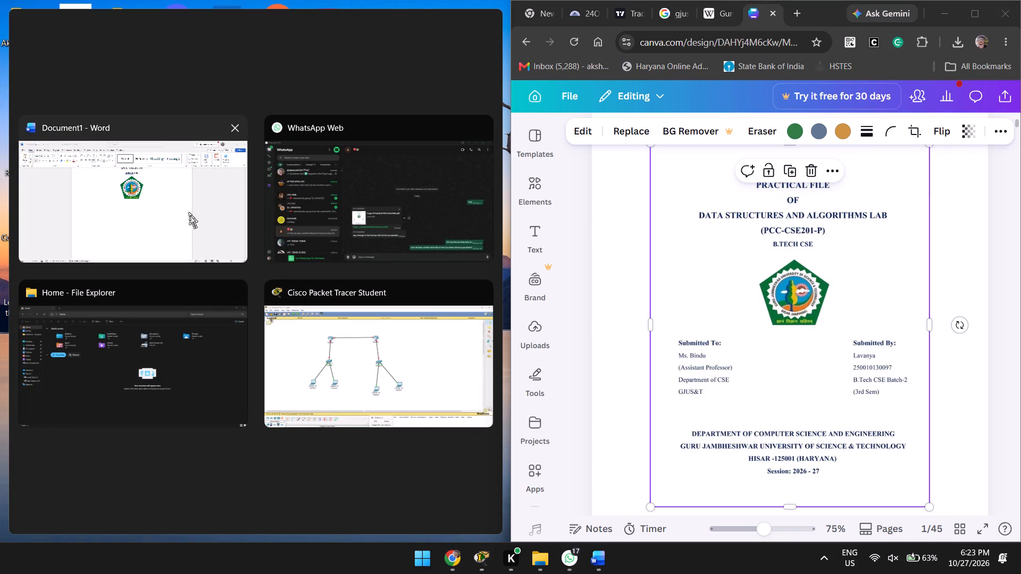
# Place the Word document beside the Canva browser window.
pyautogui.click(188, 212)
pyautogui.scroll(1, 326, 263)
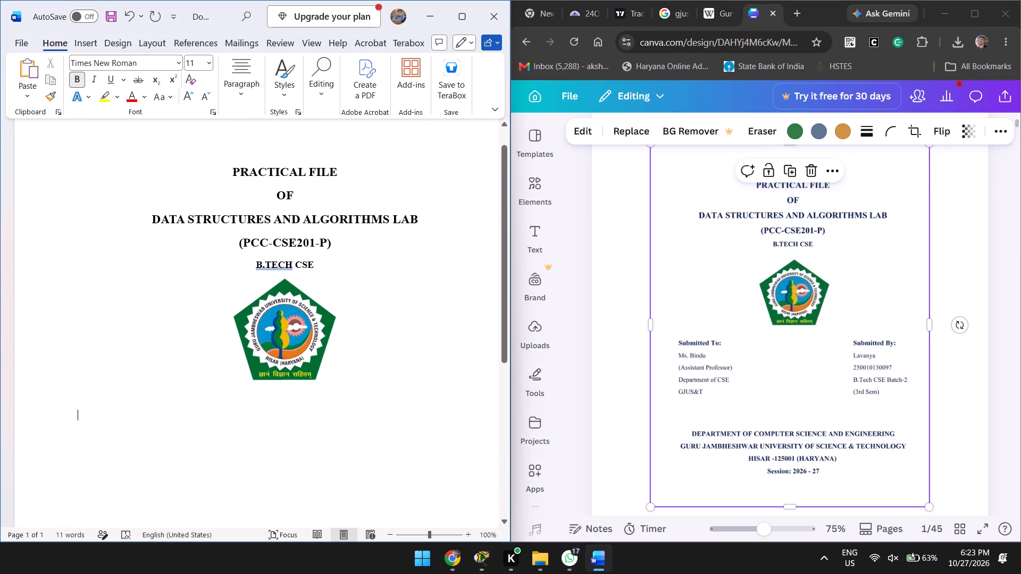
# Below the logo, add a 12 pt line reading "Submitted To:" with "Submitted By:" seven tab stops across from it.
pyautogui.click(394, 343)
pyautogui.click(394, 445)
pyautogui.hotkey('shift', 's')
pyautogui.press('BackSpace')
pyautogui.hotkey('ctrl', 'shift', '.')
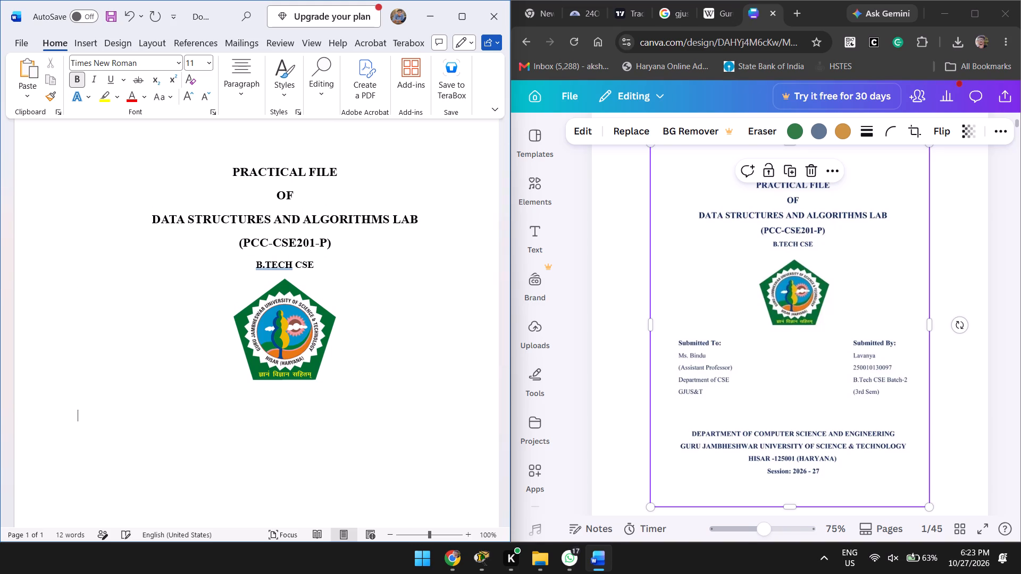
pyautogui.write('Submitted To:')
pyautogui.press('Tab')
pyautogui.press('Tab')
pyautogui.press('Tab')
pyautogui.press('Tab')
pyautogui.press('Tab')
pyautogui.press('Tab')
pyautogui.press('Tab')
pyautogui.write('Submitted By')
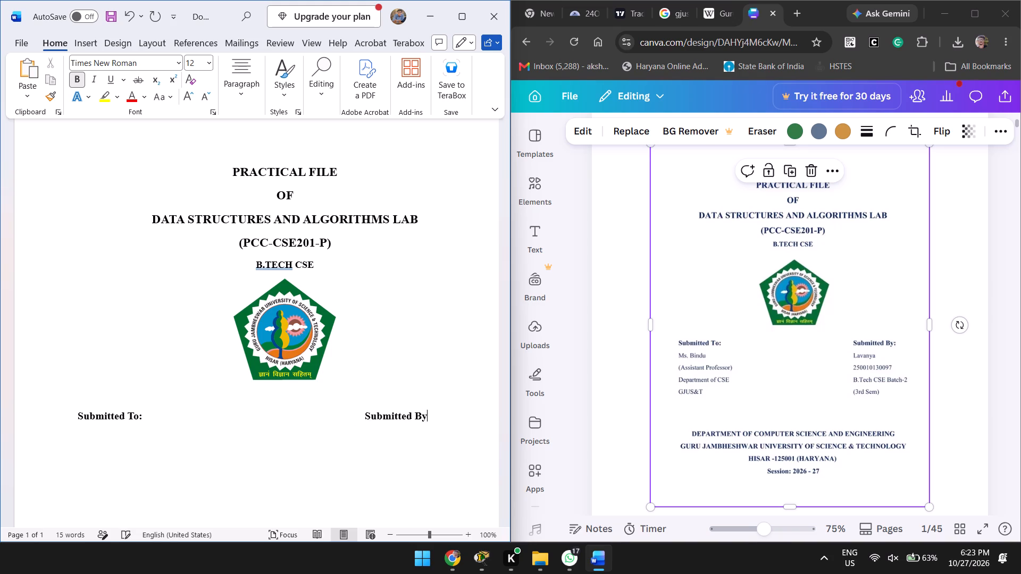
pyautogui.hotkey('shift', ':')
# Add a line with the teacher's name under Submitted To: and the student's name aligned under Submitted By:.
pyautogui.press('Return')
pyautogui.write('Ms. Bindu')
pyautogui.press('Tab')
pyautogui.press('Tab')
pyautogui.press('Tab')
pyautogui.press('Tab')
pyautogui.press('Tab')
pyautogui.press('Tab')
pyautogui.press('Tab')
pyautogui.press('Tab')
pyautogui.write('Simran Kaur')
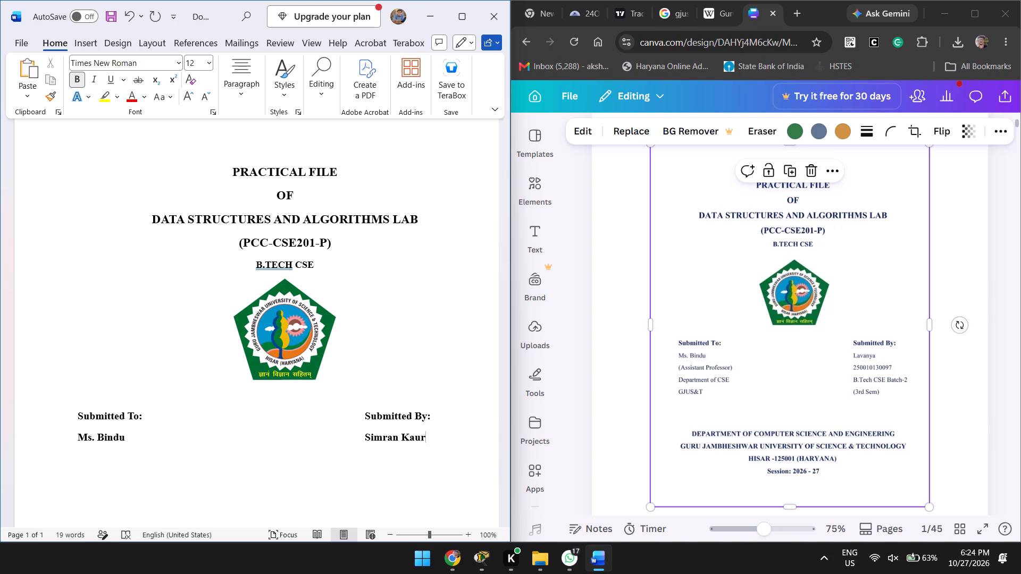
# Add a line reading "(Assistant Professor)" under the teacher's name and tab across to the Submitted By: column.
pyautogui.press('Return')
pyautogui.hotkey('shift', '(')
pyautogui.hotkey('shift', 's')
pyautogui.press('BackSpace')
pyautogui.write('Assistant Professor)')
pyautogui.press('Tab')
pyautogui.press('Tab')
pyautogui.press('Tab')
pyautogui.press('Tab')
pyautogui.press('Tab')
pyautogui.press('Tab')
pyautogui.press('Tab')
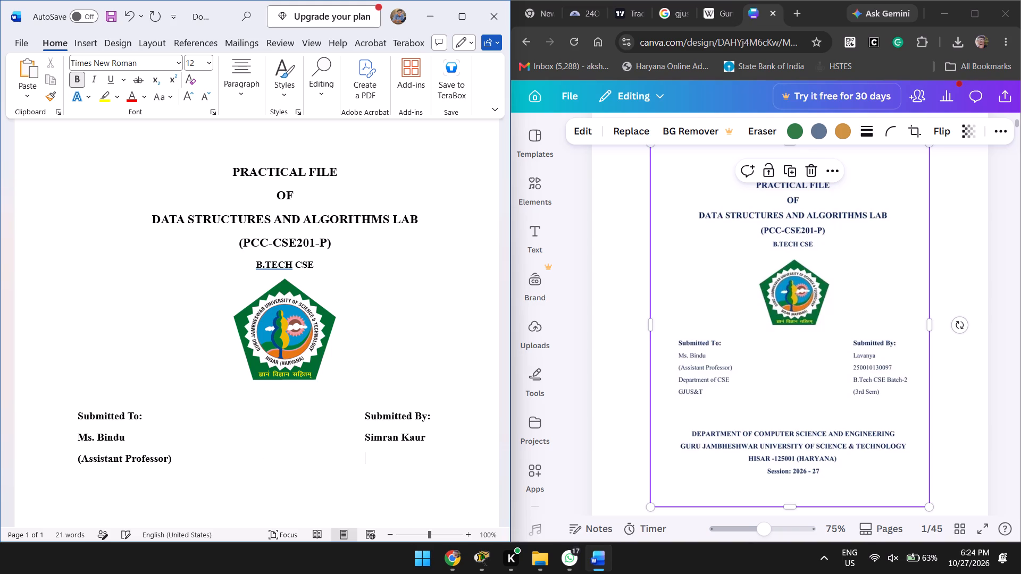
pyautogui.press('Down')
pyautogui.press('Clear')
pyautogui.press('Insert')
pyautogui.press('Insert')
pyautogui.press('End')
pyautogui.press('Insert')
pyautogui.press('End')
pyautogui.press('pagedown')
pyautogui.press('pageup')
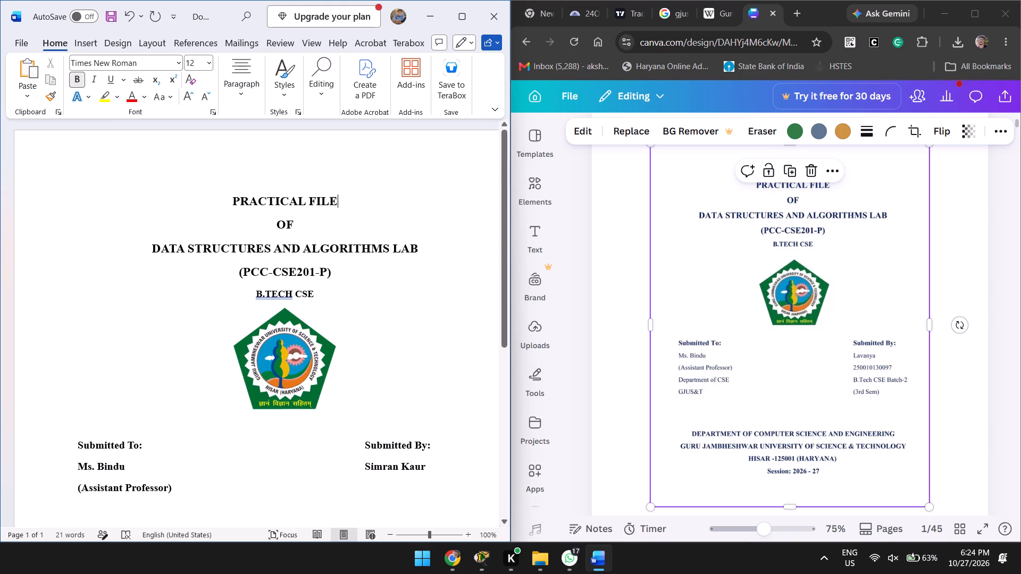
# Enter the student's roll number under the student's name, on the (Assistant Professor) line.
pyautogui.scroll(-1, 405, 552)
pyautogui.click(388, 477)
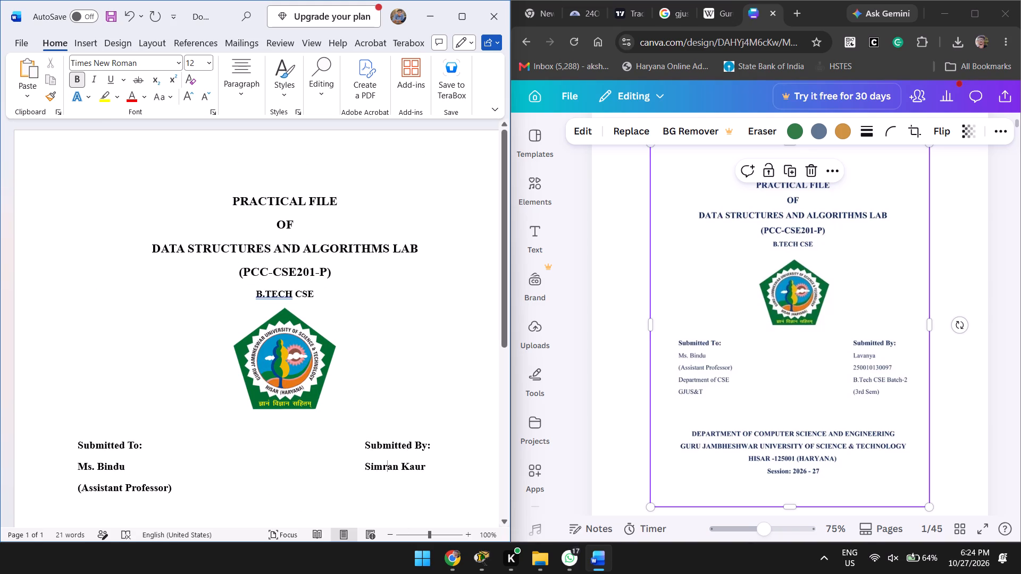
pyautogui.click(387, 482)
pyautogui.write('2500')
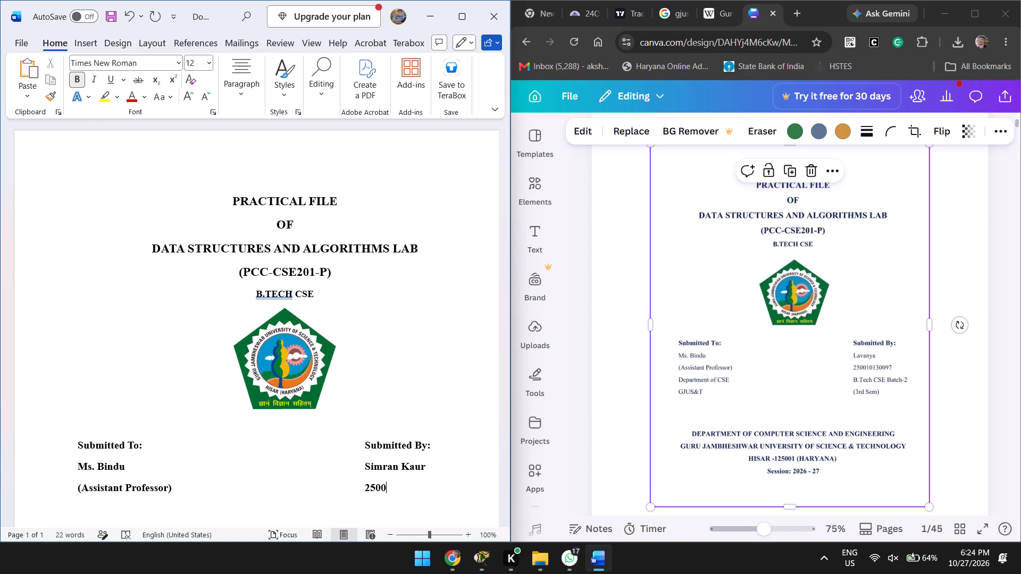
# Complete the student's roll number under Submitted By and start a new line below it.
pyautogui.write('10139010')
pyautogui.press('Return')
# Remove the bold formatting from the three lines of the Submitted To and Submitted By block.
pyautogui.scroll(-1, 387, 482)
pyautogui.scroll(-1, 334, 512)
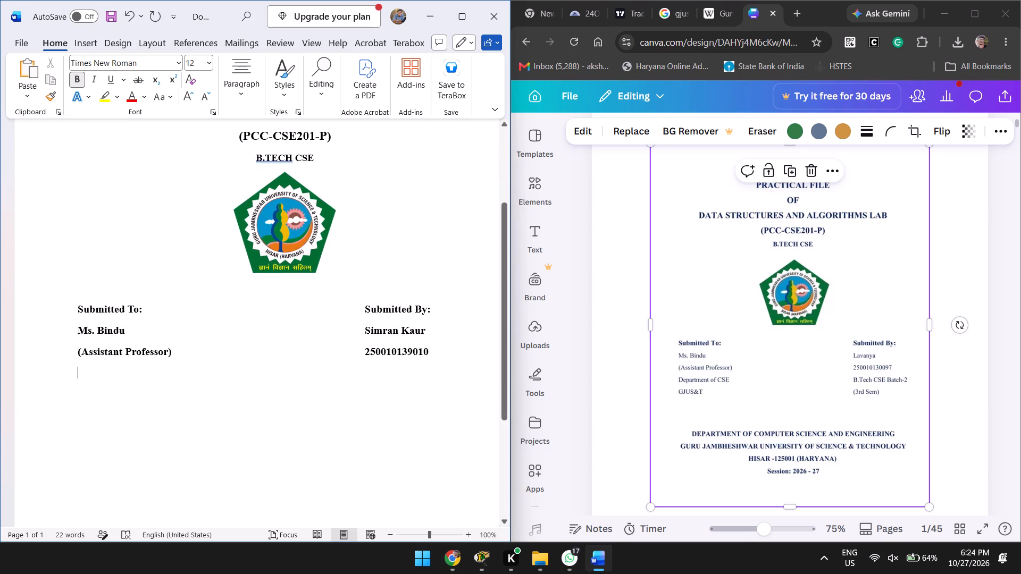
pyautogui.hotkey('ctrl', 'shift', 'Up')
pyautogui.hotkey('ctrl', 'shift', 'Up')
pyautogui.hotkey('ctrl', 'shift', 'Up')
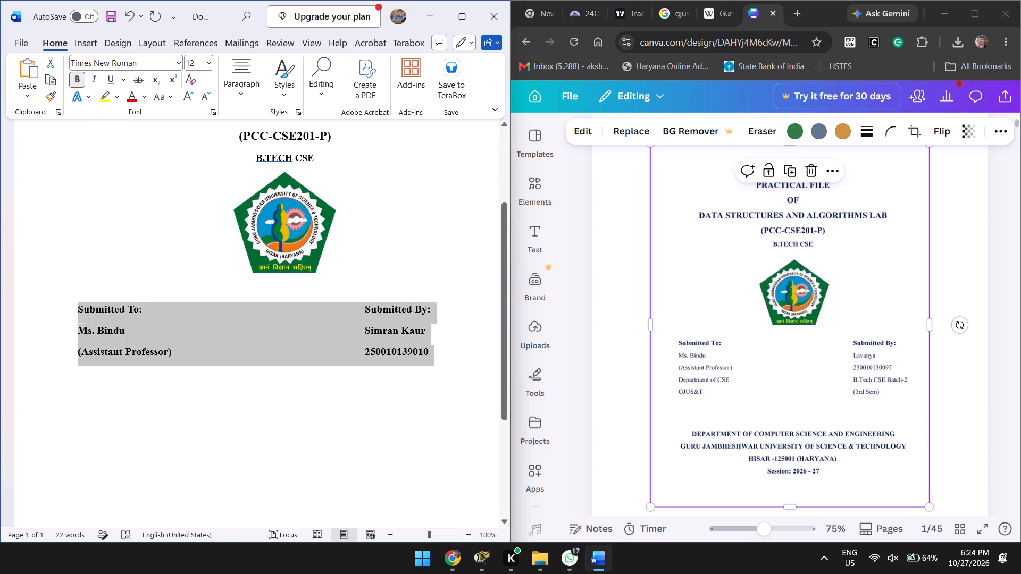
pyautogui.hotkey('ctrl', 'b')
pyautogui.press('Down')
pyautogui.press('Down')
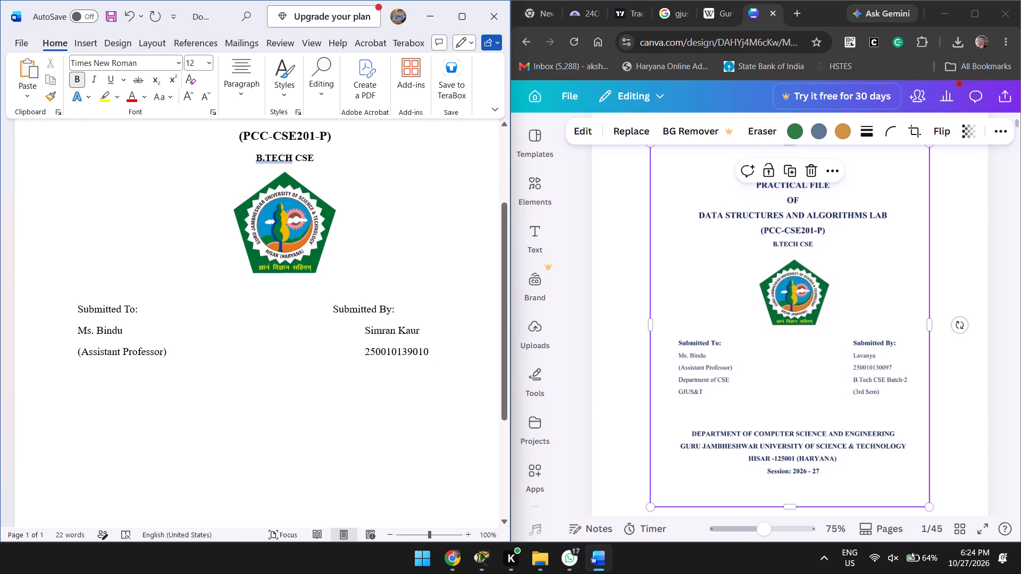
# Add the line Department of CSE in regular weight below (Assistant Professor).
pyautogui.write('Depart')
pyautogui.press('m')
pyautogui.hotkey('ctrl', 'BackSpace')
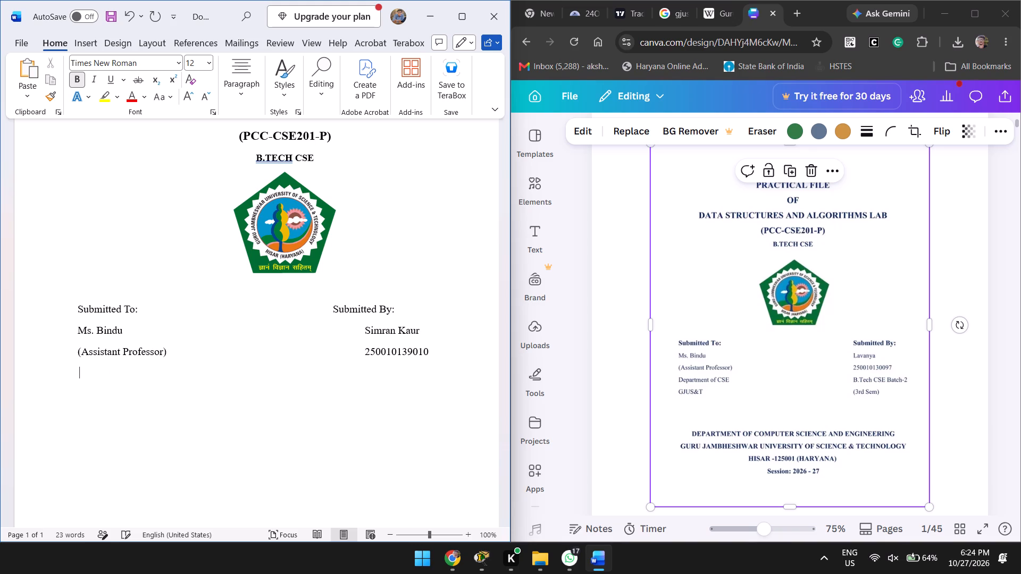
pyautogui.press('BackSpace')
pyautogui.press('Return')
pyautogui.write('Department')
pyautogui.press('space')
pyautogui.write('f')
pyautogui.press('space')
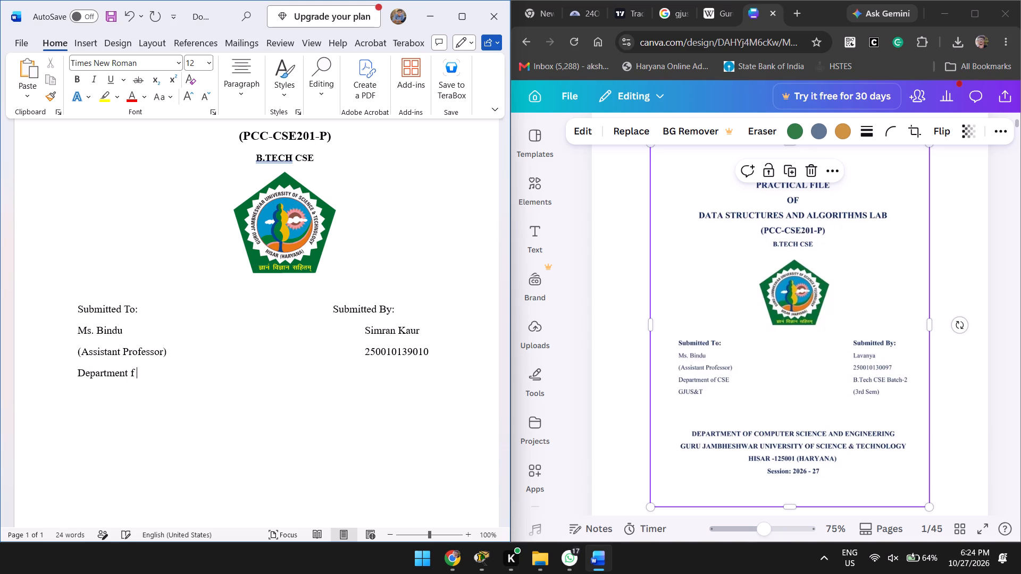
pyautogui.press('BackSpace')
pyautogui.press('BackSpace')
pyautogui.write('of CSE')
# Tab across the Department of CSE line to the second column and align the student's name and roll number under Submitted By.
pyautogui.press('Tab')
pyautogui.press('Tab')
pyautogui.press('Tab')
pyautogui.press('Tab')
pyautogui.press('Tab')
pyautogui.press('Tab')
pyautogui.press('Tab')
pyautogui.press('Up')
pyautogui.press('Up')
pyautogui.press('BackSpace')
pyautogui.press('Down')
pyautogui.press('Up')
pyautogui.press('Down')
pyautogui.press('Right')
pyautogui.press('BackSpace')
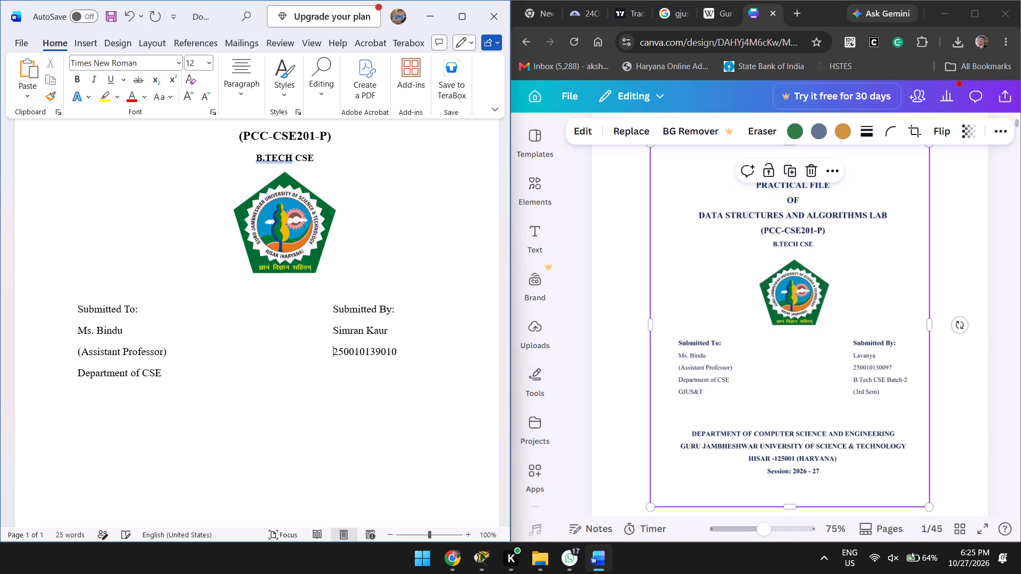
# Enter B.Tech CSE Batch-2 under the student's roll number and start a new line below it.
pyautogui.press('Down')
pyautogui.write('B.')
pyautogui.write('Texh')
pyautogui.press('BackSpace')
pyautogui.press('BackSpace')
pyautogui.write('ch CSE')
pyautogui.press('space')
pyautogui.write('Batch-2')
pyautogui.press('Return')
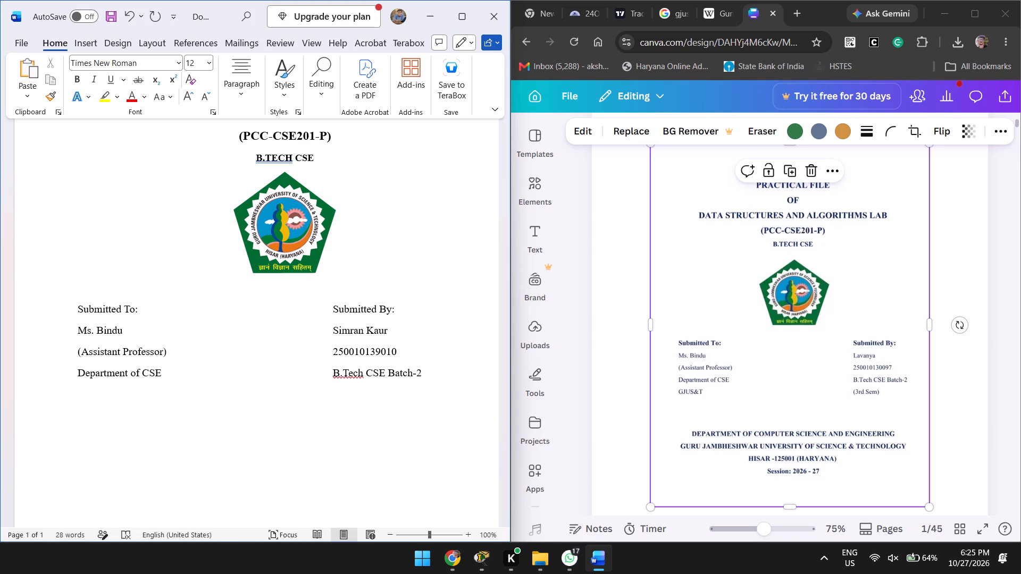
# Add a line with GJUS&T under Department of CSE and (3rd Sem) under B.Tech CSE Batch-2, leaving a blank line below.
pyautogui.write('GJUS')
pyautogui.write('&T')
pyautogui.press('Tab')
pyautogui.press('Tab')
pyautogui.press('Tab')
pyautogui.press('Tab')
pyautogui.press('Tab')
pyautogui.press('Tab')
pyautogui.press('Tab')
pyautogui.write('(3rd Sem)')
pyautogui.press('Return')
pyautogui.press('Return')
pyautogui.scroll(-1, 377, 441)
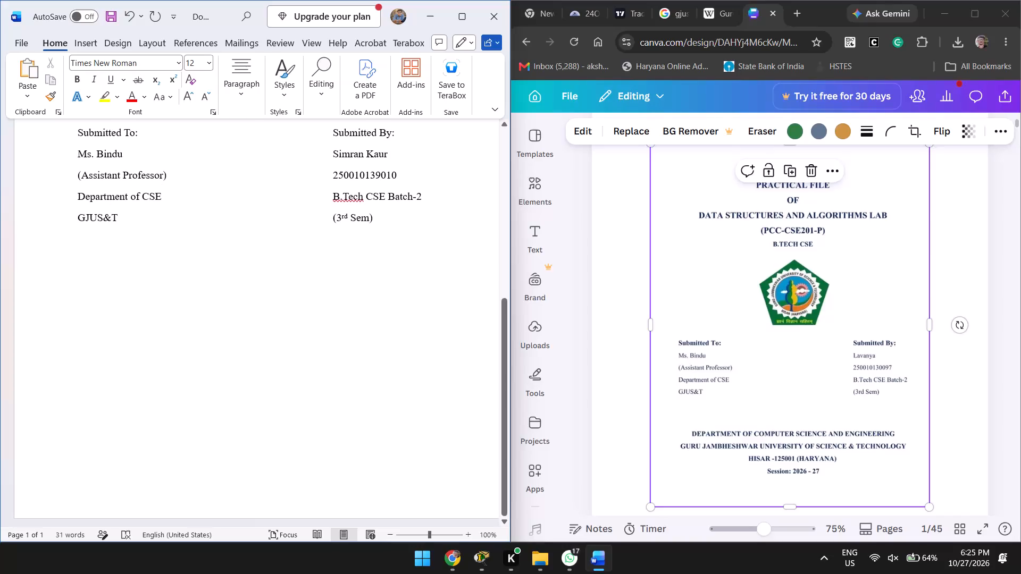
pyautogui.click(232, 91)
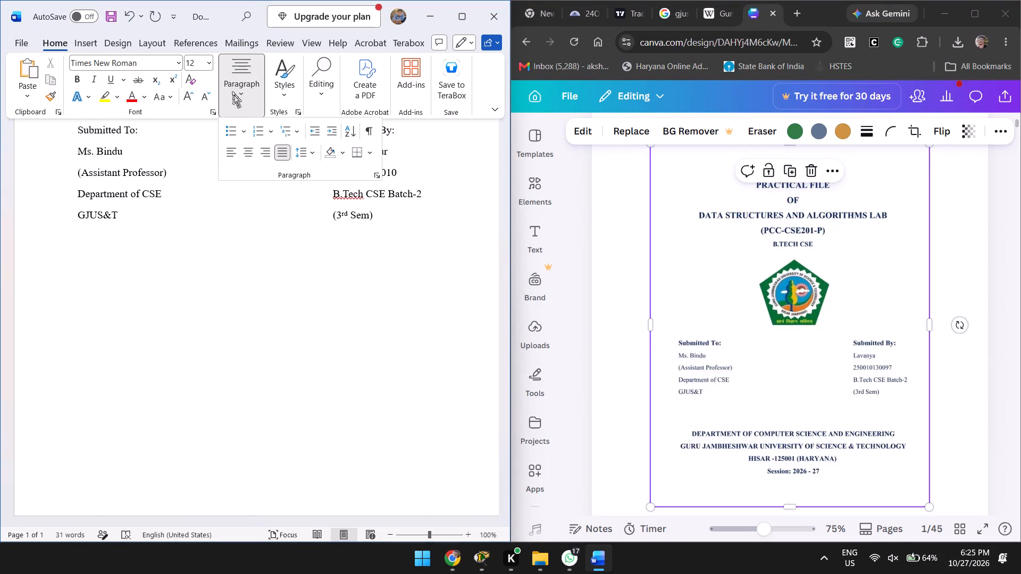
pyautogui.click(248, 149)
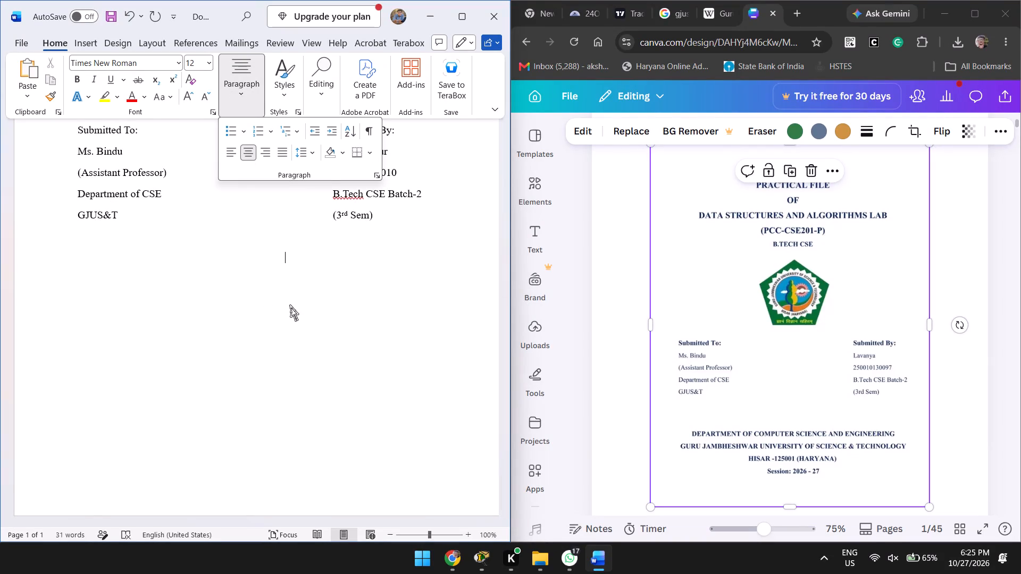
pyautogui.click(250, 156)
# Move the Submitted By: heading two tab stops further across its line.
pyautogui.scroll(1, 297, 266)
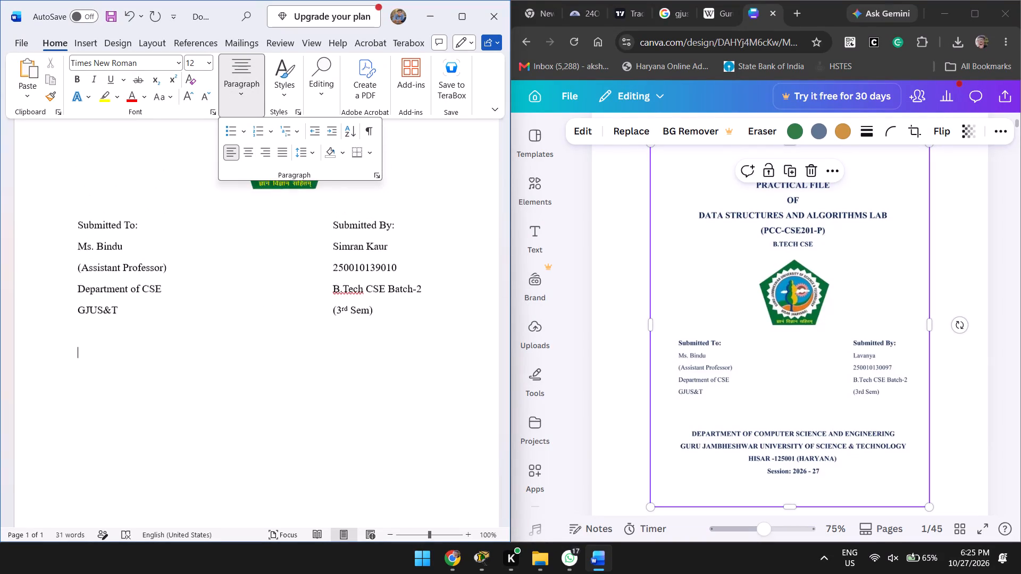
pyautogui.scroll(1, 297, 266)
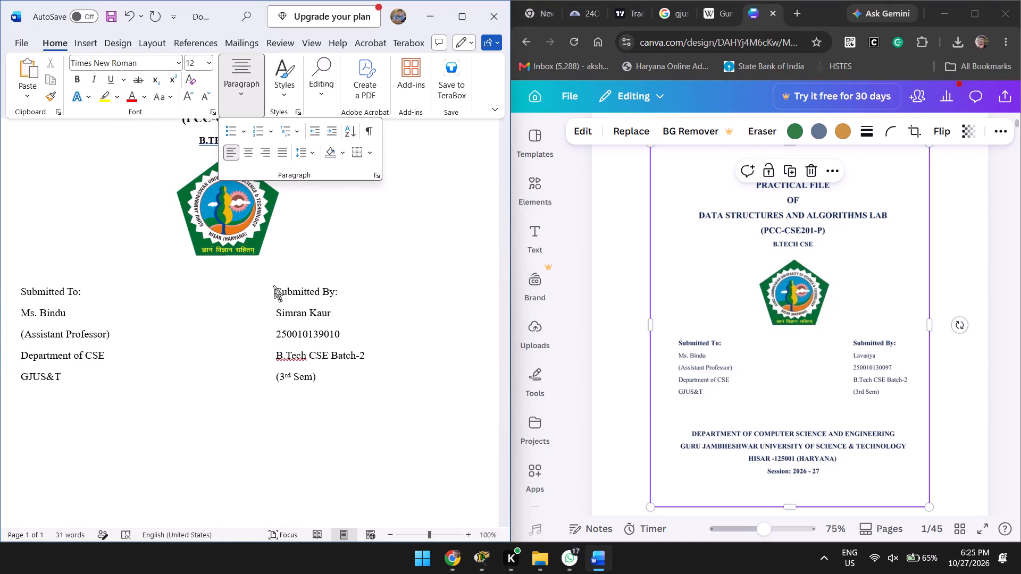
pyautogui.click(270, 291)
pyautogui.click(272, 292)
pyautogui.press('Tab')
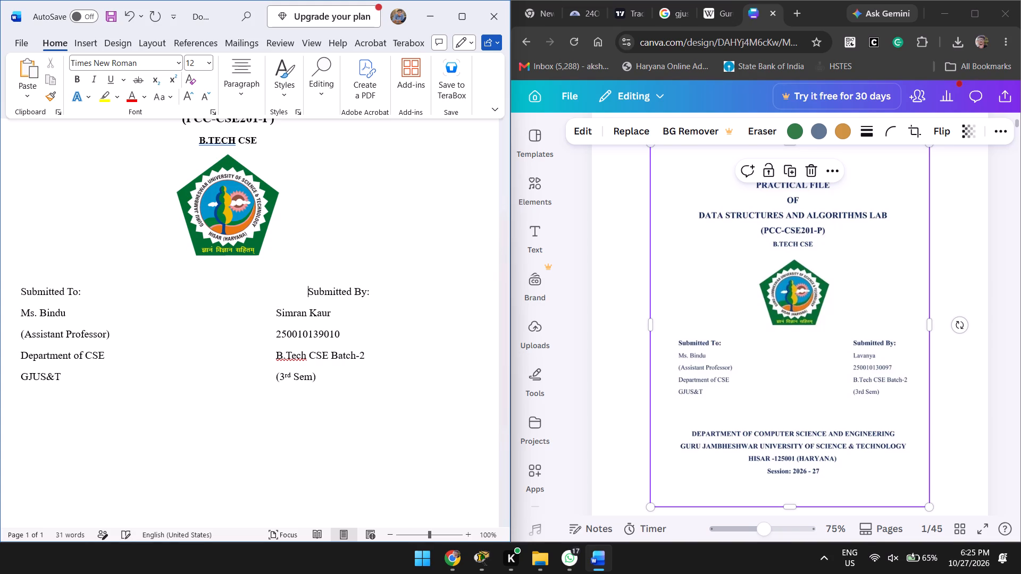
pyautogui.press('Down')
pyautogui.press('Up')
pyautogui.press('Tab')
# Move the student's name two tab stops further across to line up with the Submitted By: heading.
pyautogui.press('Down')
pyautogui.press('Left')
pyautogui.press('Left')
pyautogui.press('Left')
pyautogui.press('Left')
pyautogui.press('Left')
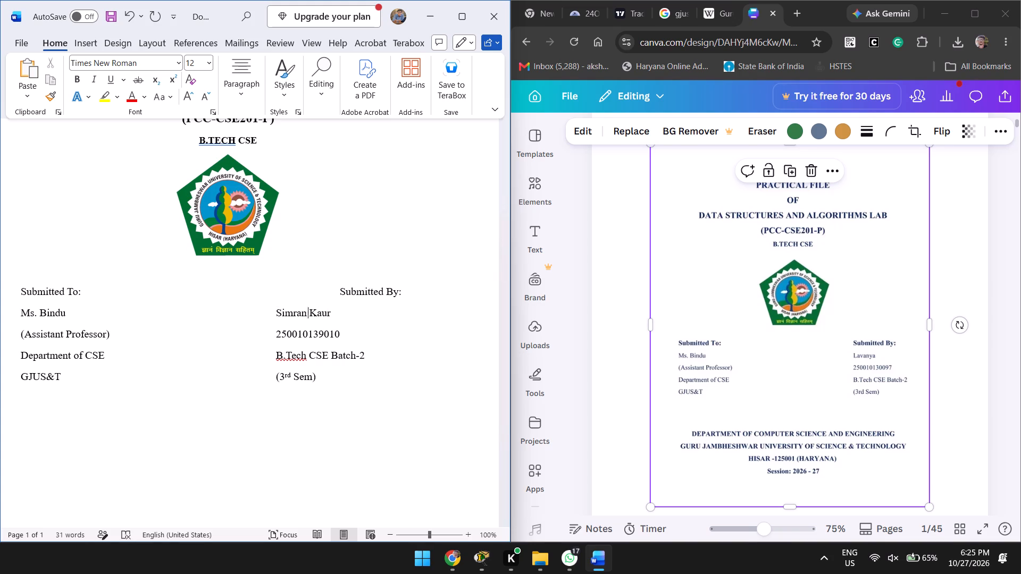
pyautogui.press('Left')
pyautogui.press('Left')
pyautogui.press('Left')
pyautogui.press('Left')
pyautogui.press('Left')
pyautogui.press('Left')
pyautogui.press('Tab')
pyautogui.press('Tab')
# Move the student's roll number two tab stops further across to line up under the student's name.
pyautogui.hotkey('ctrl', 'Down')
pyautogui.hotkey('ctrl', 'Right')
pyautogui.hotkey('ctrl', 'Right')
pyautogui.hotkey('ctrl', 'Right')
pyautogui.hotkey('ctrl', 'Right')
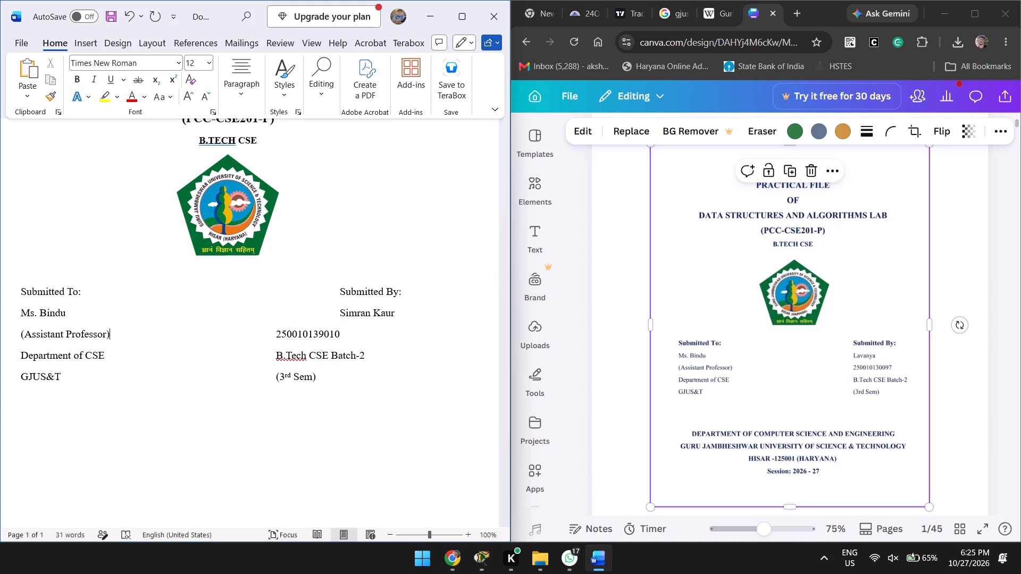
pyautogui.hotkey('ctrl', 'Right')
pyautogui.hotkey('ctrl', 'Right')
pyautogui.hotkey('ctrl', 'Right')
pyautogui.hotkey('ctrl', 'Right')
pyautogui.hotkey('ctrl', 'Right')
pyautogui.hotkey('ctrl', 'Right')
pyautogui.hotkey('ctrl', 'Right')
pyautogui.hotkey('ctrl', 'Left')
pyautogui.press('Tab')
pyautogui.press('Tab')
# Move B.Tech CSE Batch-2 two tab stops further across to line up under the roll number.
pyautogui.press('Down')
pyautogui.hotkey('ctrl', 'Left')
pyautogui.hotkey('ctrl', 'Left')
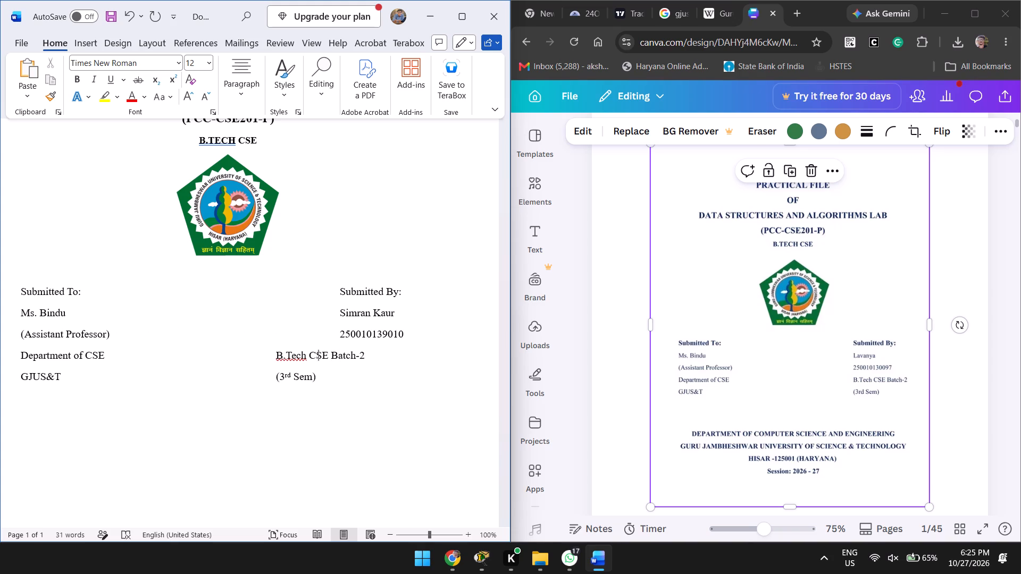
pyautogui.hotkey('ctrl', 'Left')
pyautogui.hotkey('ctrl', 'Left')
pyautogui.press('Left')
pyautogui.press('Tab')
pyautogui.press('Tab')
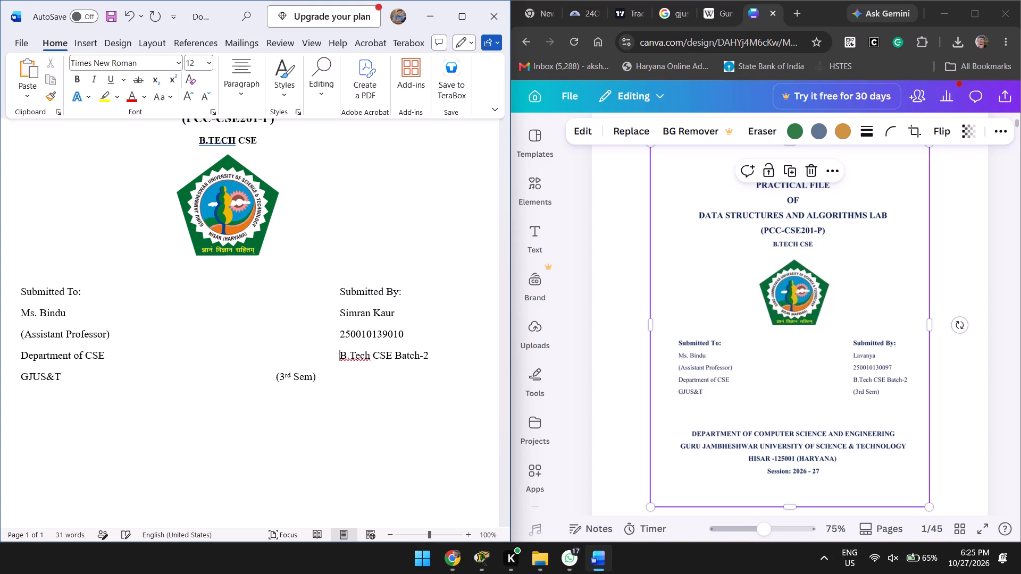
# Move (3rd Sem) two tab stops further across to line up under B.Tech CSE Batch-2.
pyautogui.hotkey('ctrl', 'Down')
pyautogui.press('Down')
pyautogui.press('Up')
pyautogui.hotkey('ctrl', 'Right')
pyautogui.hotkey('ctrl', 'Right')
pyautogui.hotkey('ctrl', 'Right')
pyautogui.hotkey('ctrl', 'Right')
pyautogui.hotkey('ctrl', 'Right')
pyautogui.hotkey('ctrl', 'Right')
pyautogui.hotkey('ctrl', 'Right')
pyautogui.hotkey('ctrl', 'Right')
pyautogui.hotkey('ctrl', 'Right')
pyautogui.hotkey('ctrl', 'Right')
pyautogui.press('Tab')
pyautogui.press('Tab')
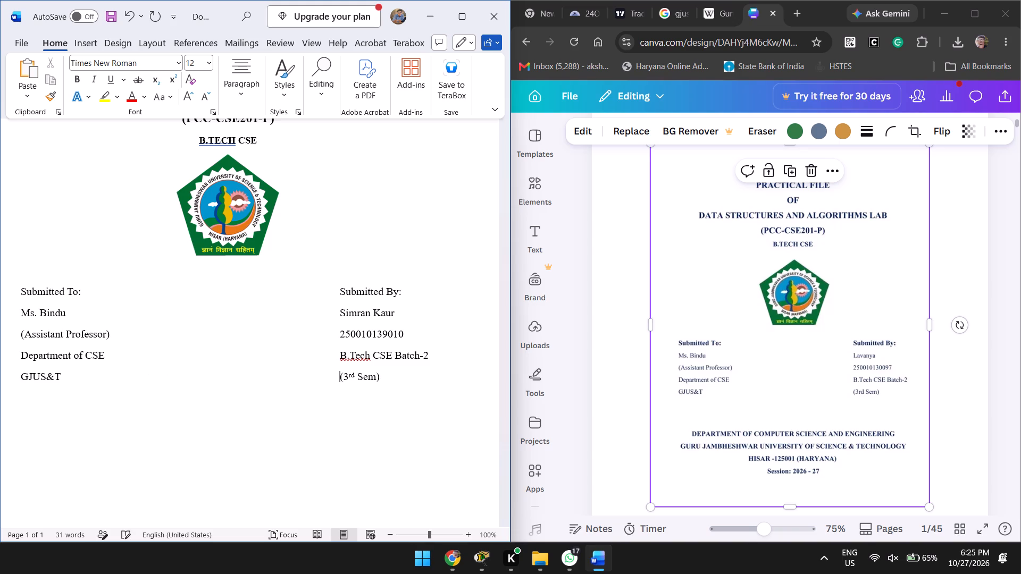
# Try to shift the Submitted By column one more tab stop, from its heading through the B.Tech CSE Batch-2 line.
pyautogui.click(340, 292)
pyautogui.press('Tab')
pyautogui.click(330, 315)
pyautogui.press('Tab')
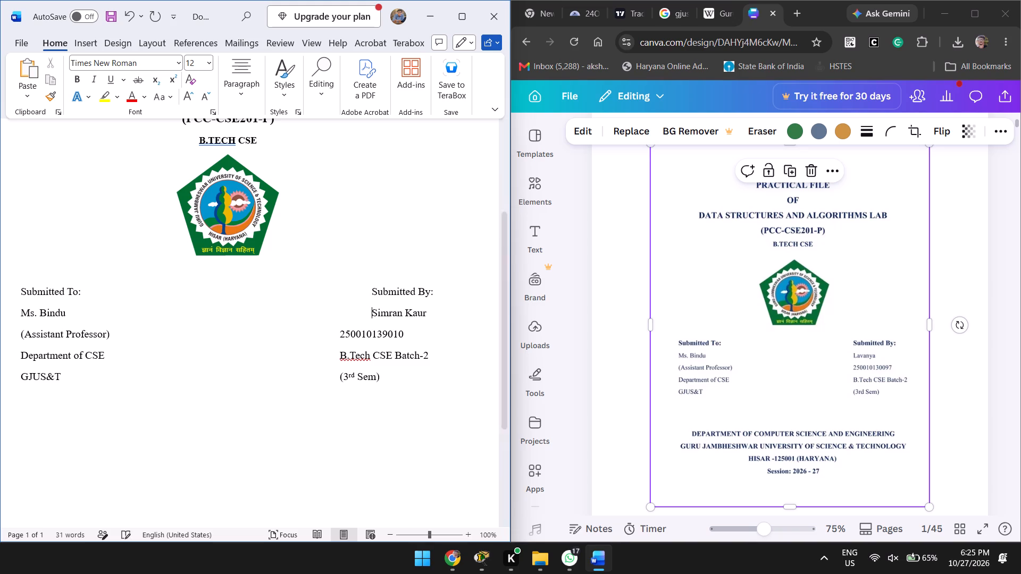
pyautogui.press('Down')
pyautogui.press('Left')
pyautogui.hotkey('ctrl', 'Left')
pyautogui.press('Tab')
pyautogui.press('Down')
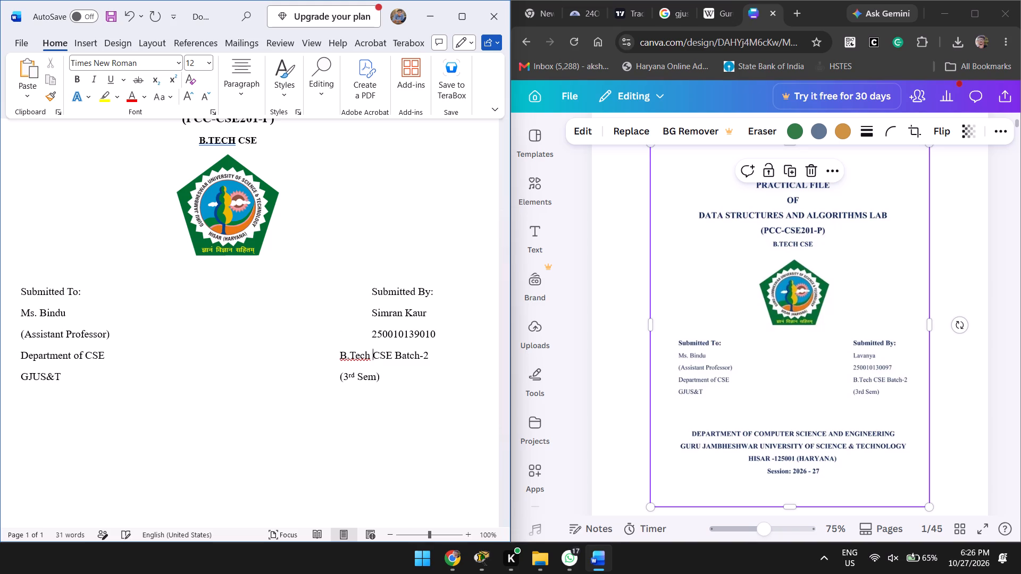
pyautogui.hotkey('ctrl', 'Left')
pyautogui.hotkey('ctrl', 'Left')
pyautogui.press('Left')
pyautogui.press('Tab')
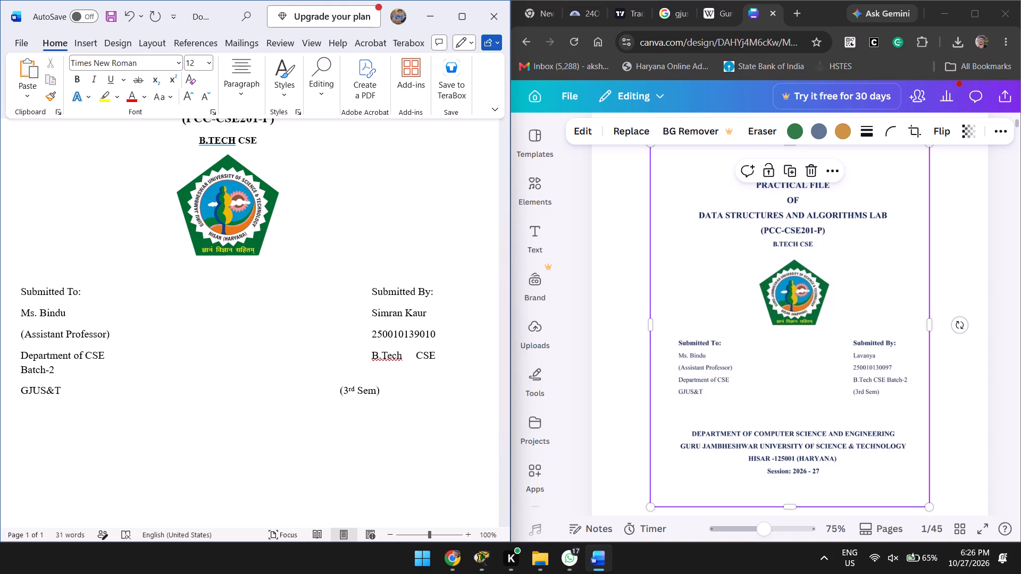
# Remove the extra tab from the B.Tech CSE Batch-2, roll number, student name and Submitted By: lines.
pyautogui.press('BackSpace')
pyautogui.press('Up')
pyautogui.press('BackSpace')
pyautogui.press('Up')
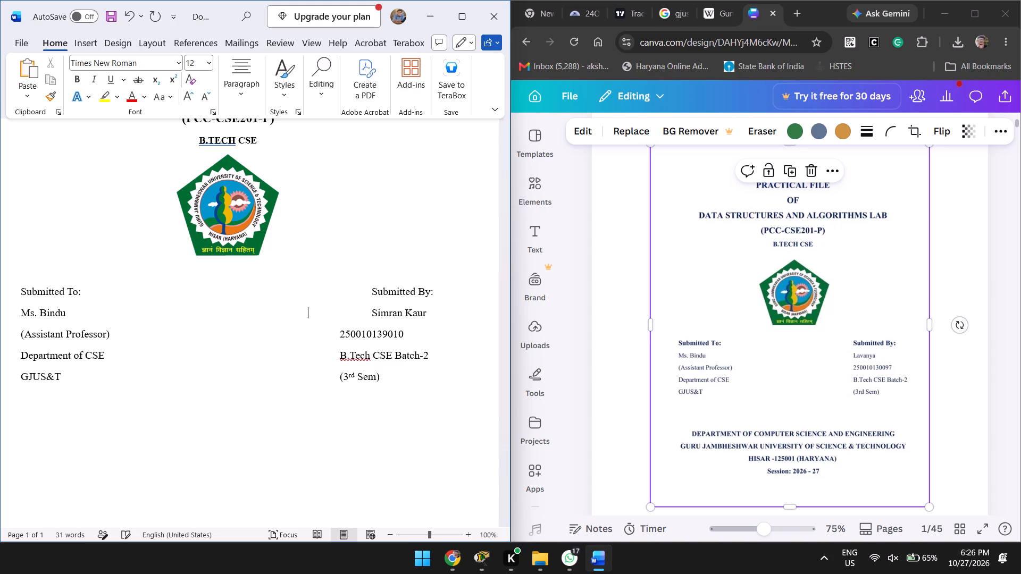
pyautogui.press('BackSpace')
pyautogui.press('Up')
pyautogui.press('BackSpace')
# Add the centred bold line DEPARTMENT OF COMPUTER SCIENCE AND ENGINEERING below the submission block, and start a new line.
pyautogui.hscroll(-4, 465, 314)
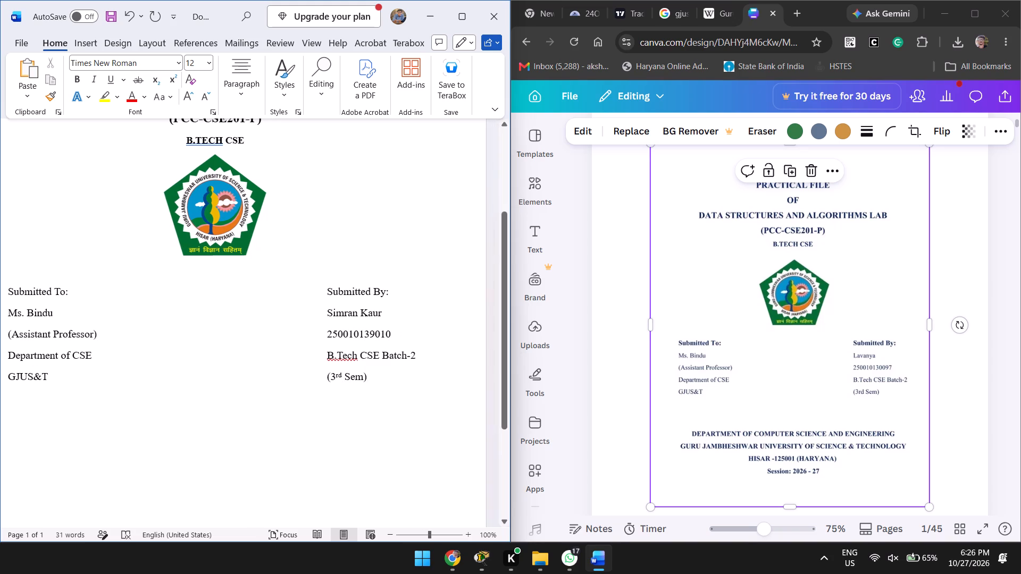
pyautogui.hscroll(1, 427, 352)
pyautogui.scroll(-2, 347, 419)
pyautogui.click(380, 384)
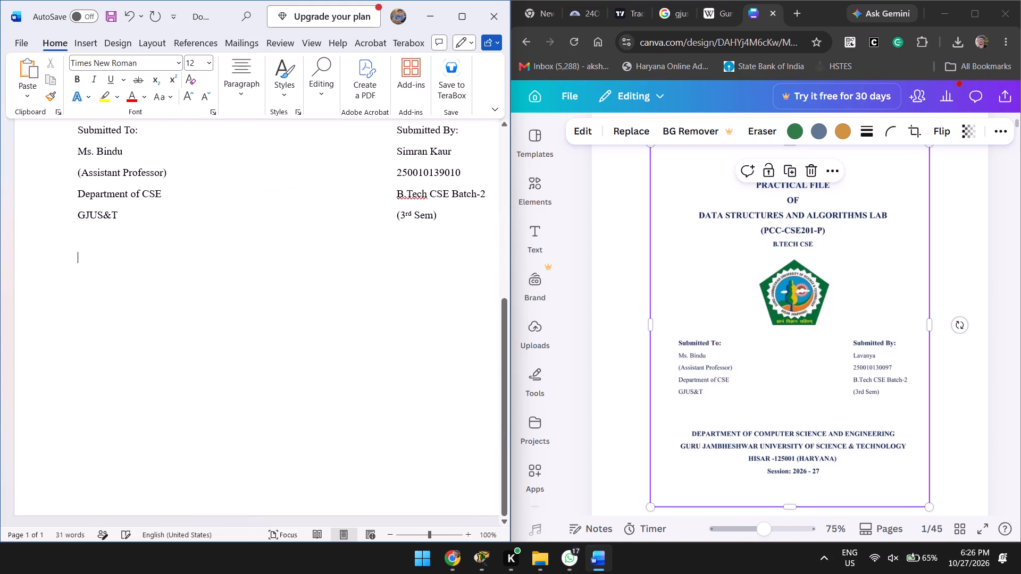
pyautogui.click(387, 399)
pyautogui.click(229, 97)
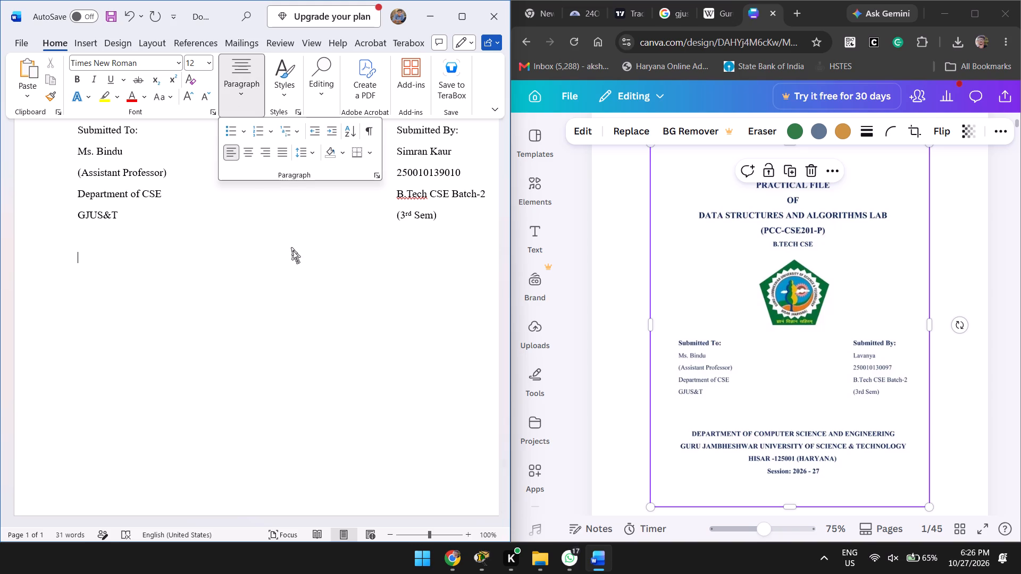
pyautogui.click(307, 155)
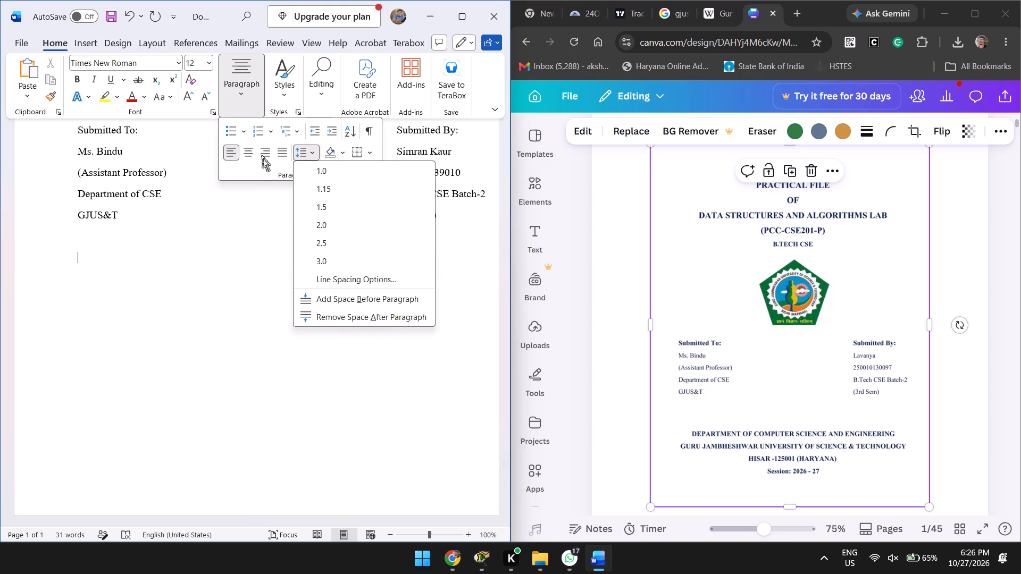
pyautogui.click(250, 151)
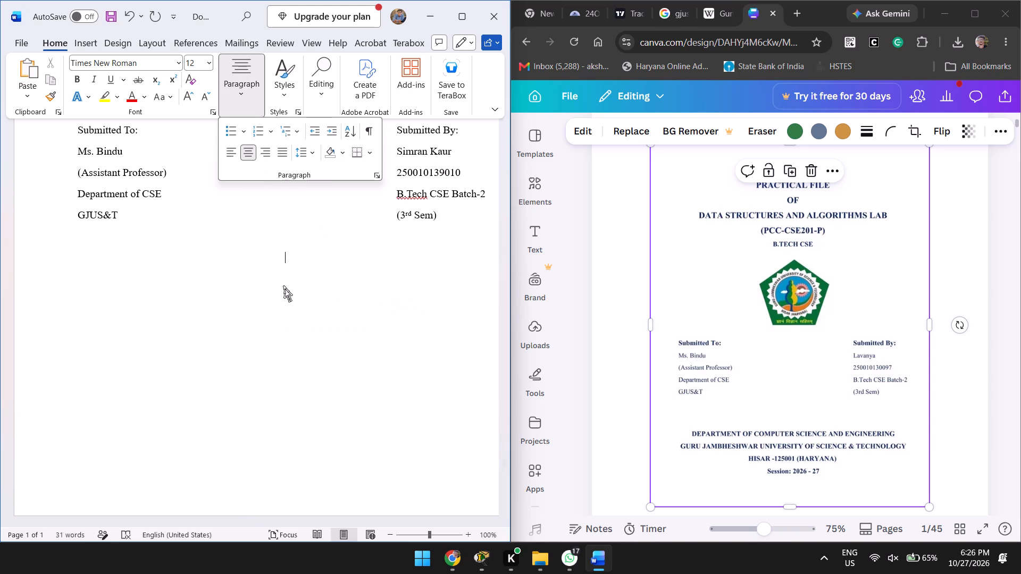
pyautogui.click(283, 285)
pyautogui.hotkey('ctrl', 'b')
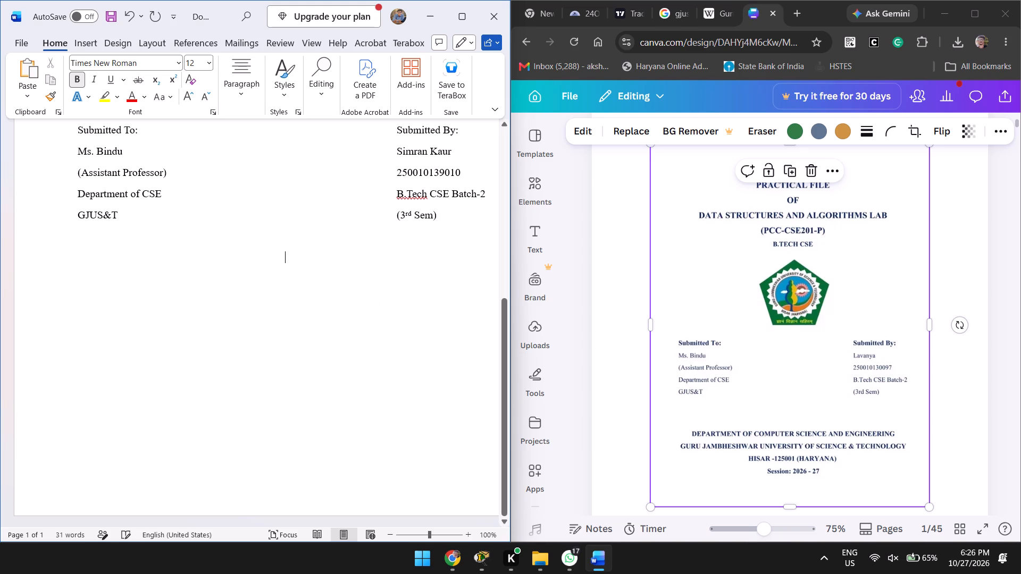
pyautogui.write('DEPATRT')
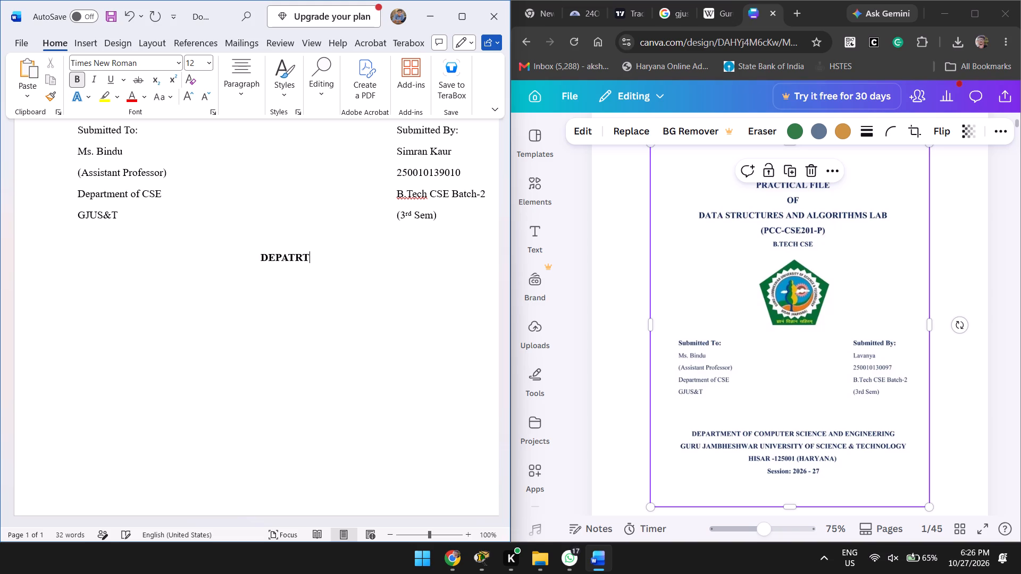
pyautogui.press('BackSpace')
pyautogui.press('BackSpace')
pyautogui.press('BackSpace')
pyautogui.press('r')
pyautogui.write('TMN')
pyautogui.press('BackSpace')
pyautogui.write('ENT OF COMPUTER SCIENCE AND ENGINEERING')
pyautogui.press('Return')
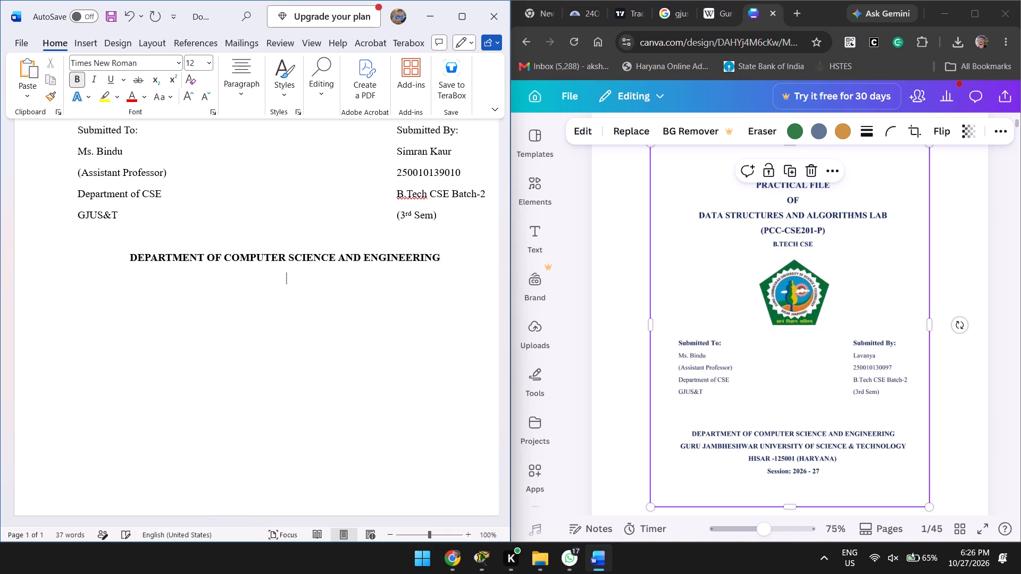
# Add the footer line GURU JAMBESHWAR UNIVERSITY OF SCIENCE & TECHNOLOGY below the department line.
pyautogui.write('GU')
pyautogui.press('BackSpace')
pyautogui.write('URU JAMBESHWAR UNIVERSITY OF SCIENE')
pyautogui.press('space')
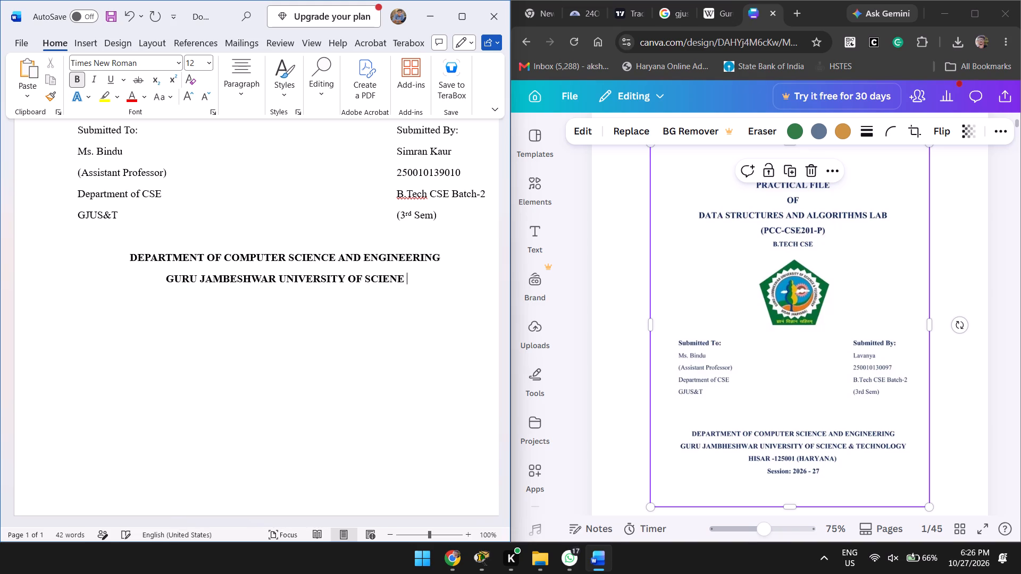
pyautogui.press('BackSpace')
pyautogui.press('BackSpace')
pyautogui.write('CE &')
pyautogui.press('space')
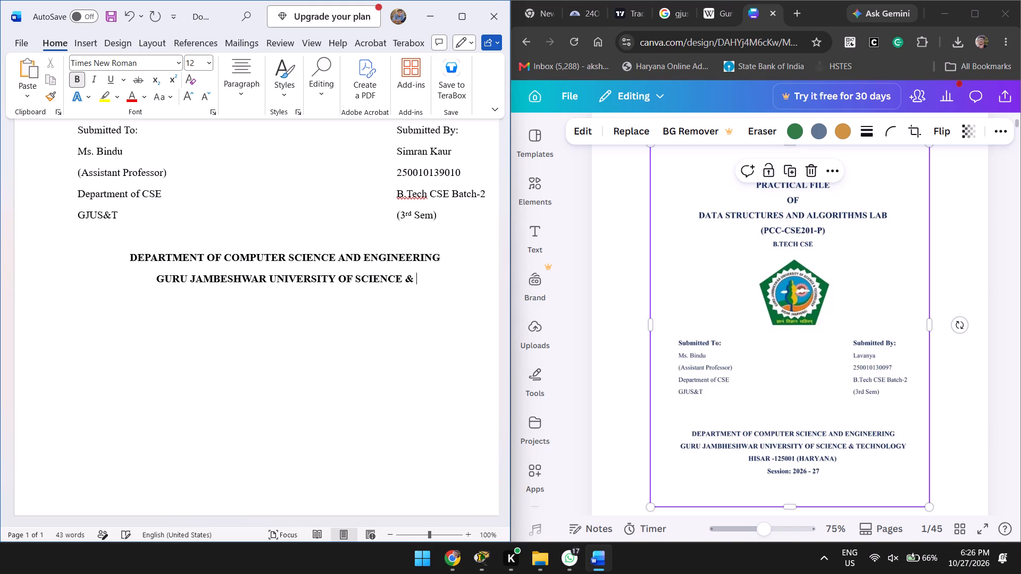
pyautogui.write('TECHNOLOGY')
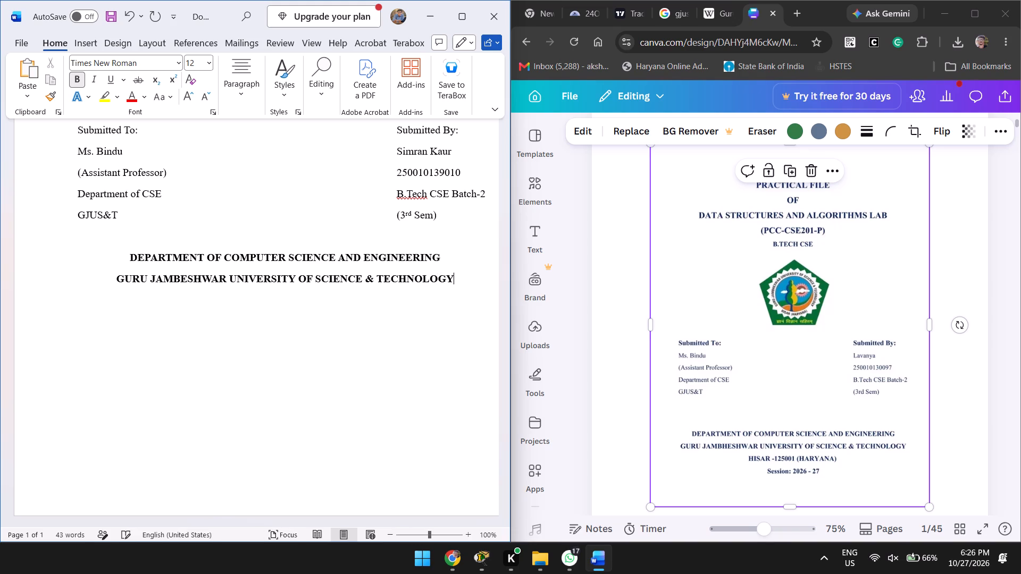
# Add the footer line HISAR – 125001 (HARYANA) below the university line, and start a new line.
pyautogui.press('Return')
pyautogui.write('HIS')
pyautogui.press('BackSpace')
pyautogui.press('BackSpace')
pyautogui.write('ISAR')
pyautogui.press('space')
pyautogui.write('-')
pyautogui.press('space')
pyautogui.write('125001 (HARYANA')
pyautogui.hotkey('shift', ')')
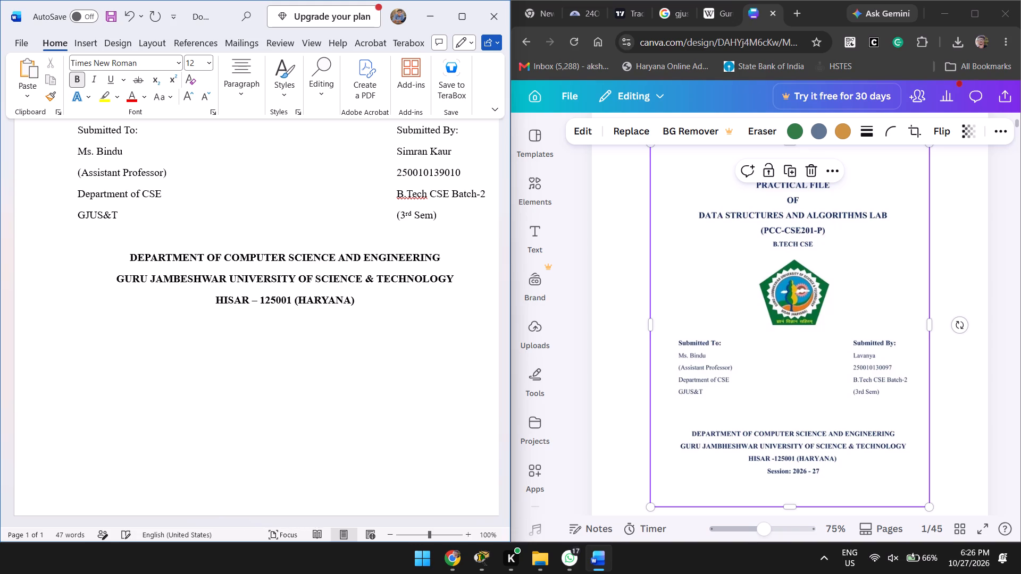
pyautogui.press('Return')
# Begin the session line with S and enlarge all four footer lines to 14 pt.
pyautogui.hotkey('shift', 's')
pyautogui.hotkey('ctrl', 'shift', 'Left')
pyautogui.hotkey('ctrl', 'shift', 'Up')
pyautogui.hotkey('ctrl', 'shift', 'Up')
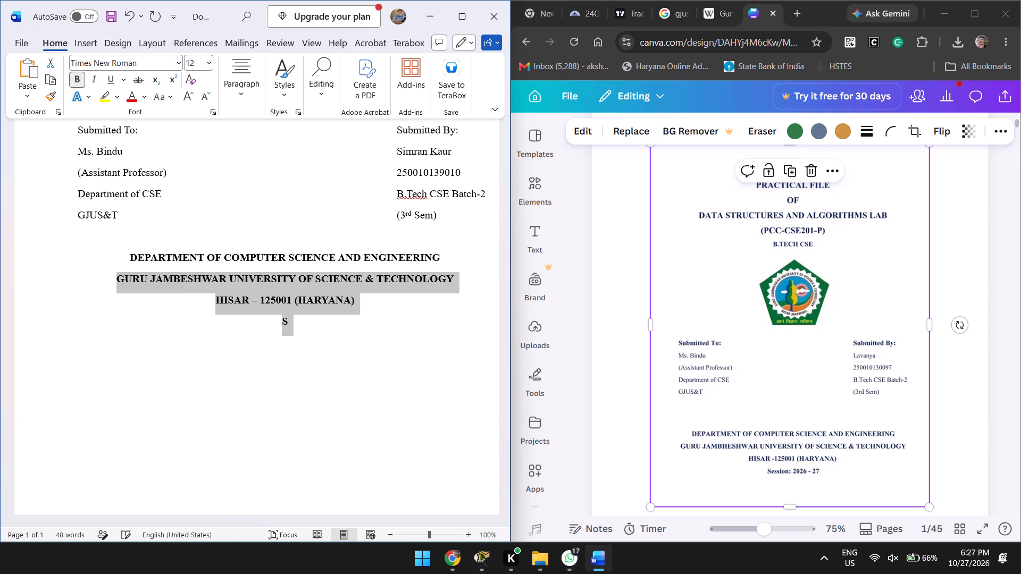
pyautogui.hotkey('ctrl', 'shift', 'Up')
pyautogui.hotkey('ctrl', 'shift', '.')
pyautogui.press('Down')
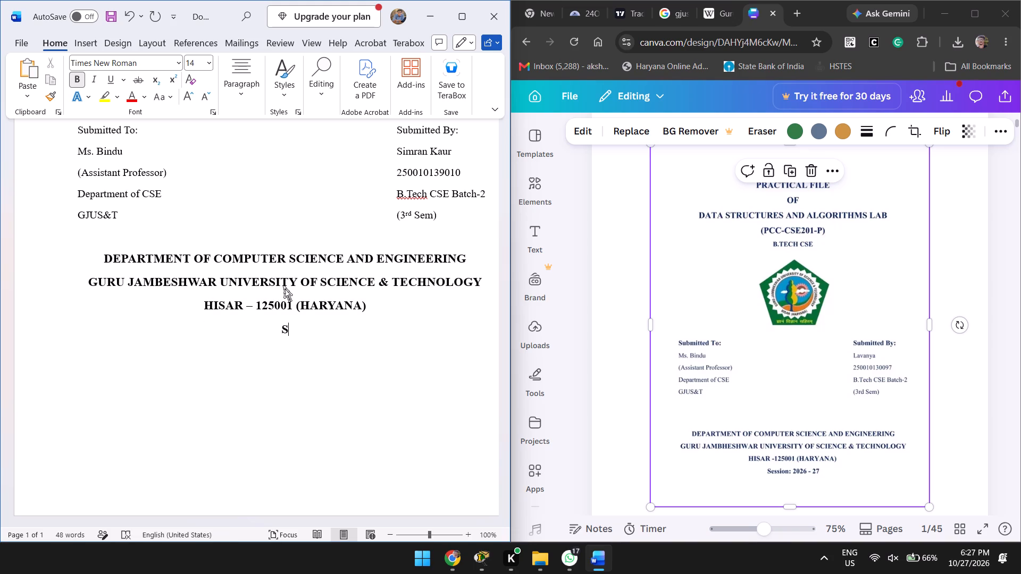
# Complete the last footer line as Session: 2026 - 27.
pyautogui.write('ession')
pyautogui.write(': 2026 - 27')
# Compare the Word front page with the Canva reference, from the title lines through the department footer.
pyautogui.scroll(-1, 261, 364)
pyautogui.scroll(1, 261, 364)
pyautogui.scroll(-1, 297, 360)
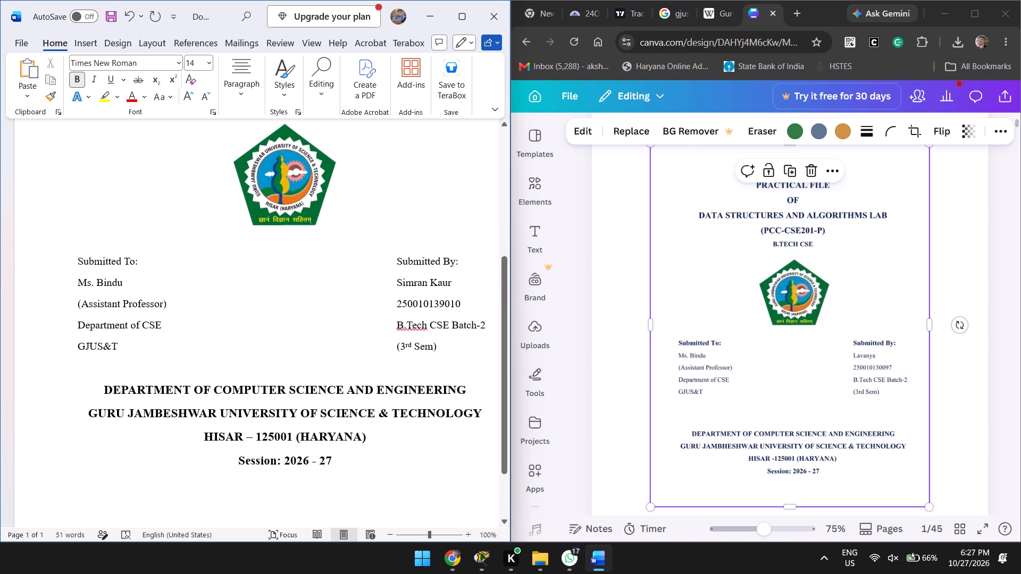
pyautogui.scroll(-1, 297, 360)
pyautogui.scroll(3, 297, 360)
pyautogui.scroll(-2, 297, 360)
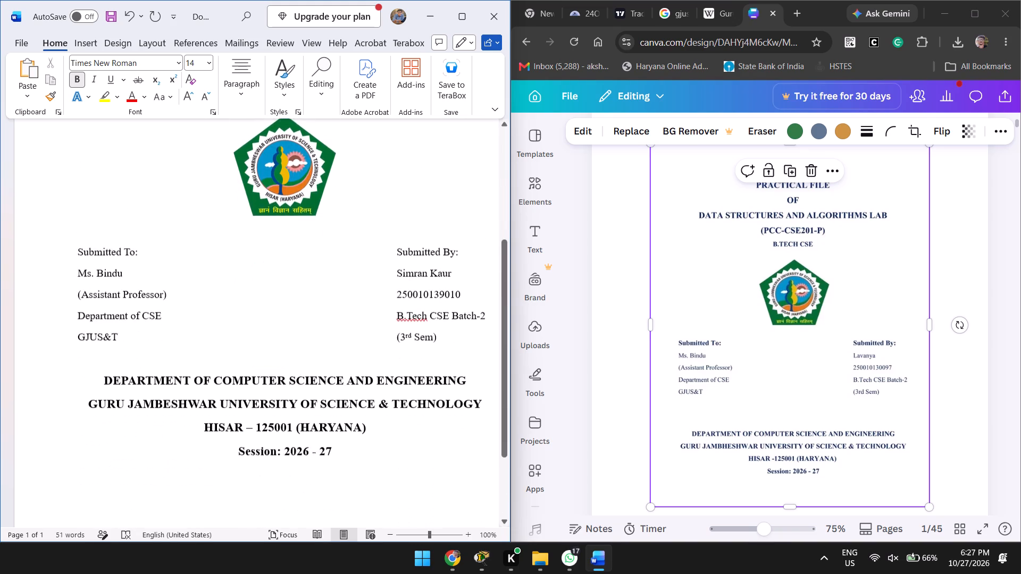
pyautogui.scroll(1, 325, 382)
pyautogui.hscroll(1, 363, 381)
pyautogui.scroll(1, 363, 381)
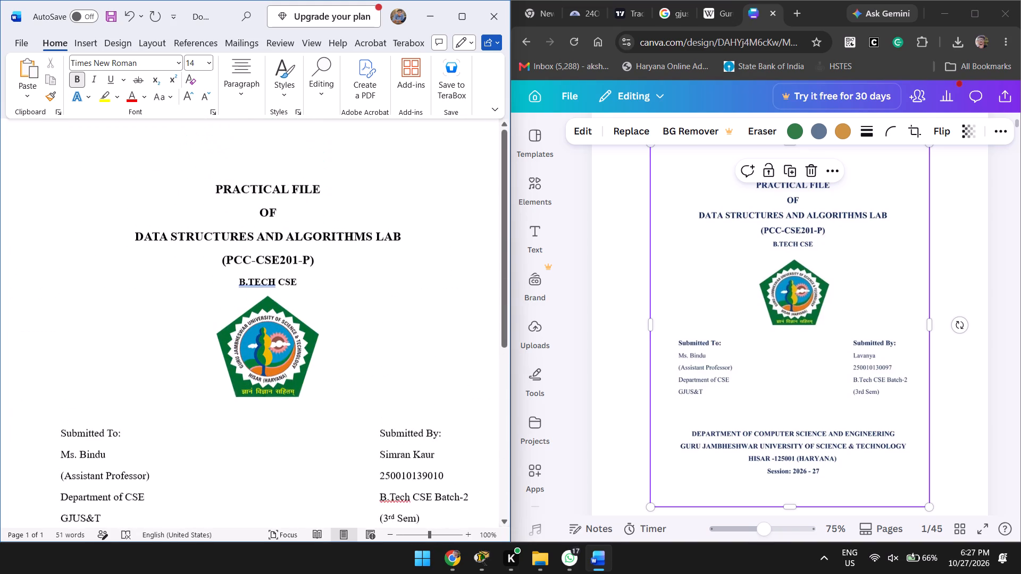
pyautogui.scroll(-1, 373, 390)
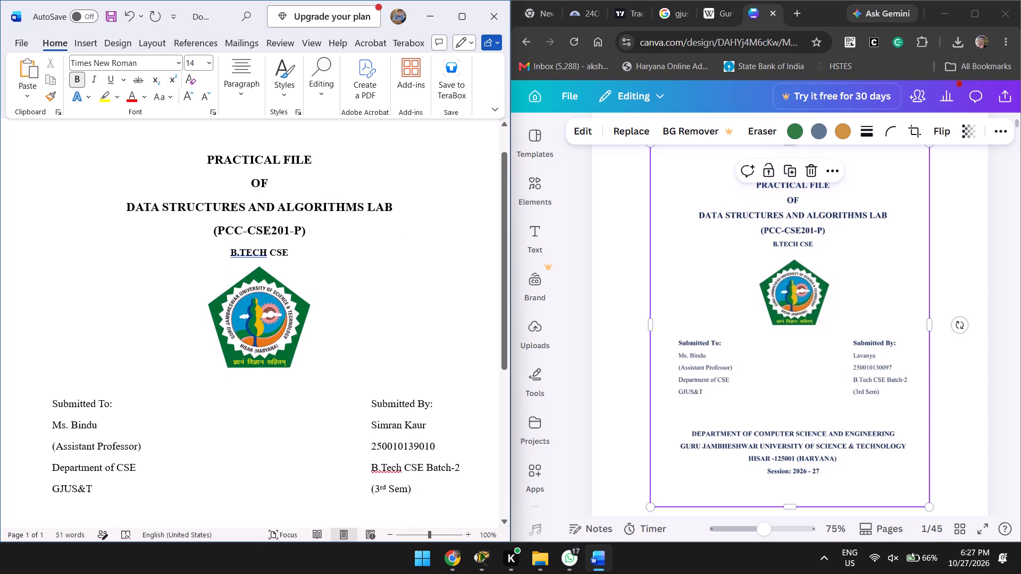
pyautogui.scroll(1, 689, 342)
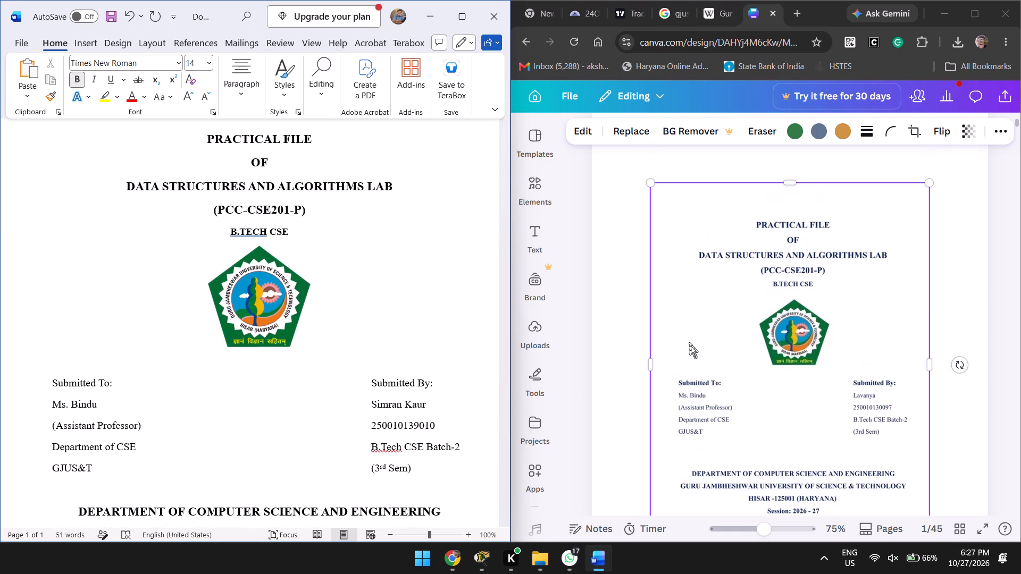
pyautogui.scroll(-1, 397, 404)
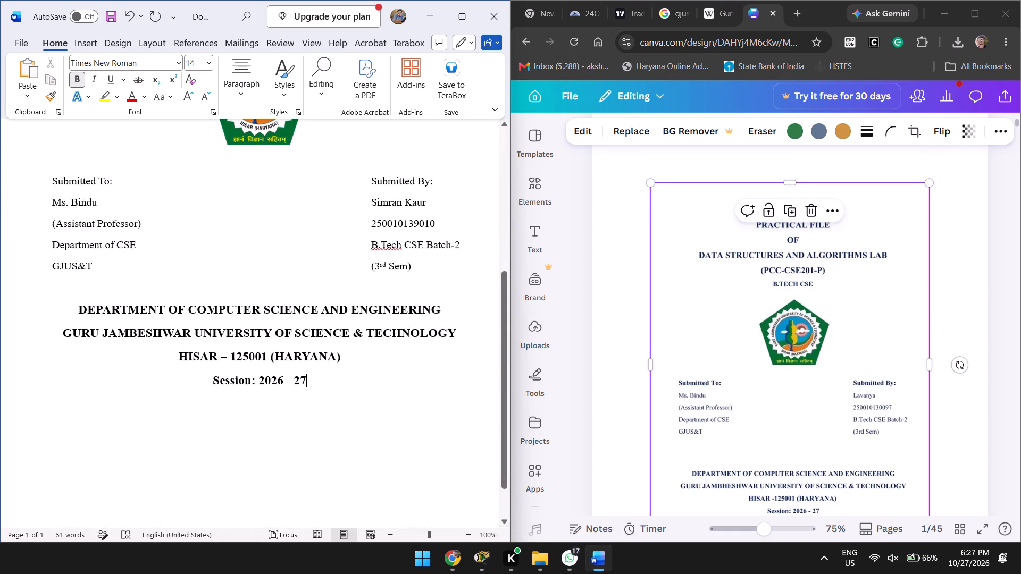
pyautogui.scroll(1, 402, 406)
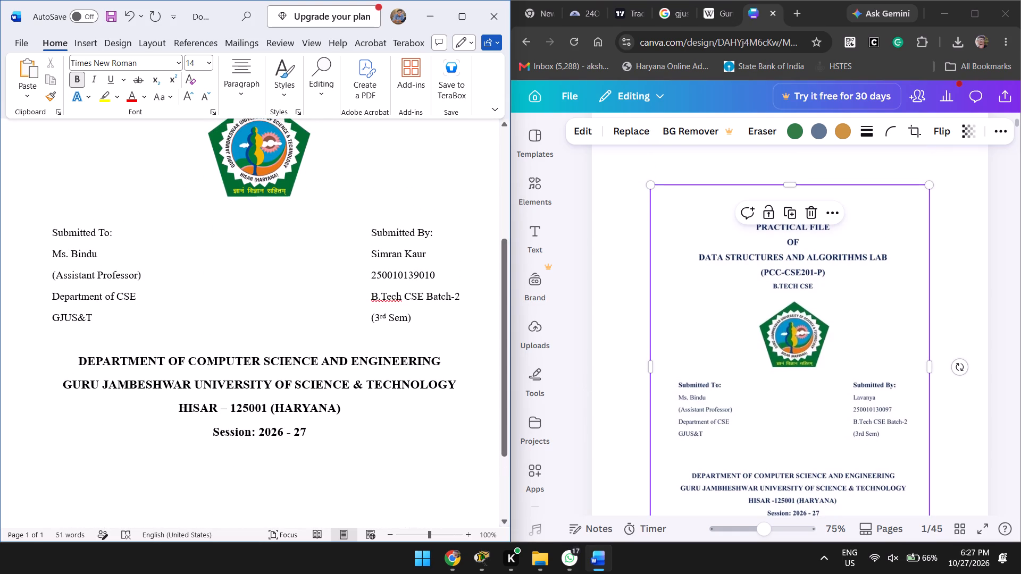
pyautogui.scroll(1, 402, 364)
pyautogui.scroll(-1, 400, 392)
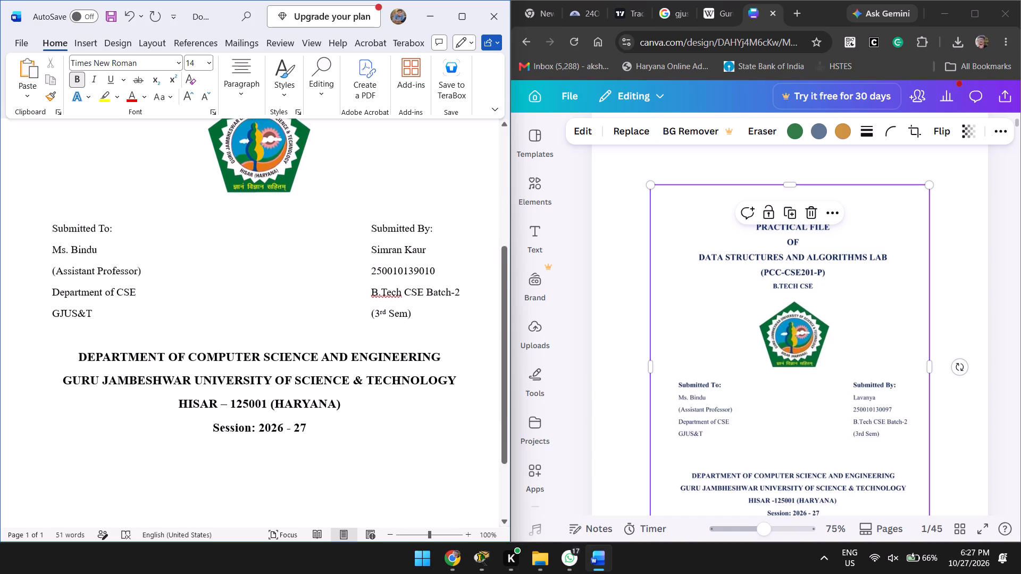
pyautogui.scroll(-1, 401, 409)
pyautogui.scroll(-1, 674, 367)
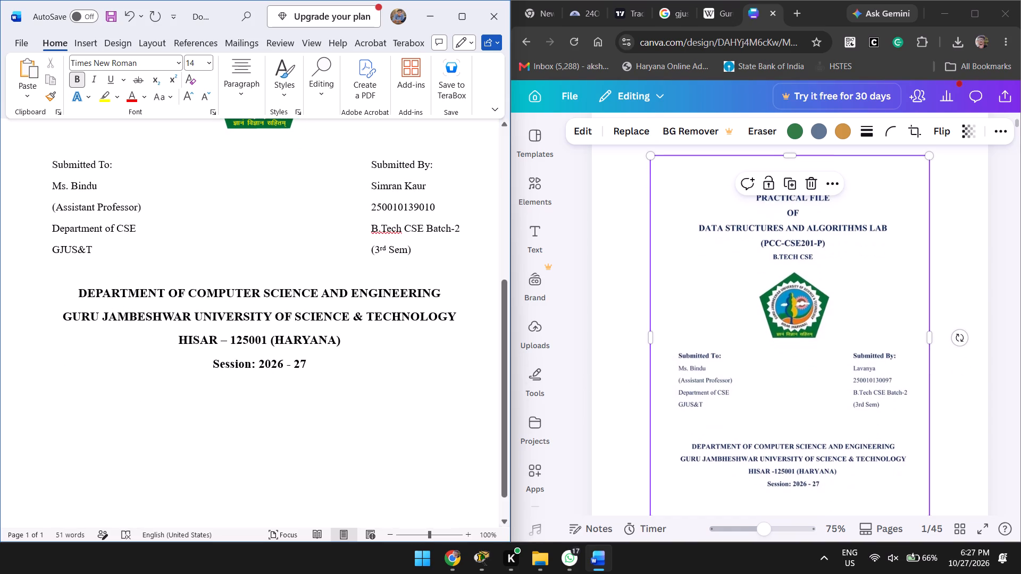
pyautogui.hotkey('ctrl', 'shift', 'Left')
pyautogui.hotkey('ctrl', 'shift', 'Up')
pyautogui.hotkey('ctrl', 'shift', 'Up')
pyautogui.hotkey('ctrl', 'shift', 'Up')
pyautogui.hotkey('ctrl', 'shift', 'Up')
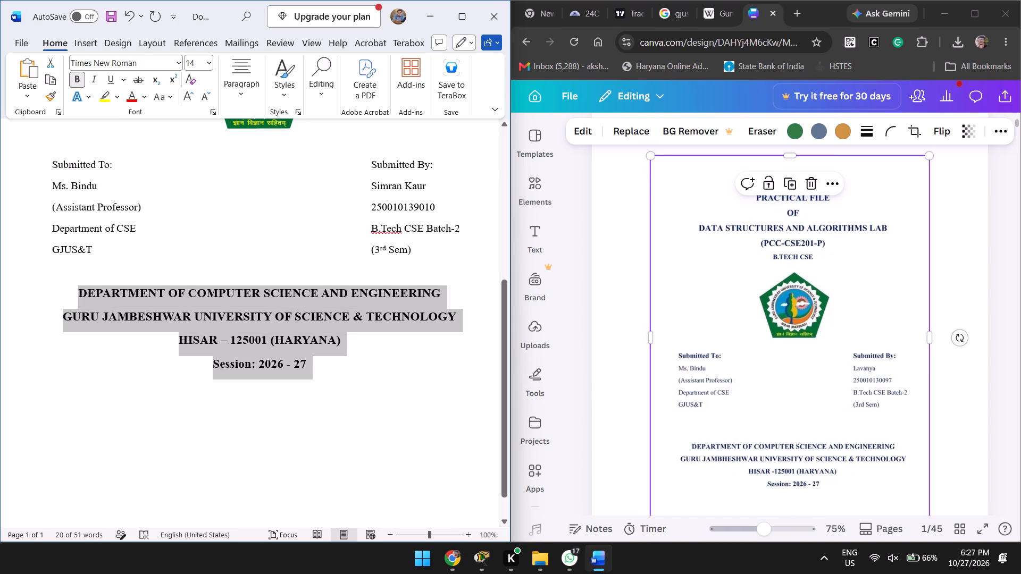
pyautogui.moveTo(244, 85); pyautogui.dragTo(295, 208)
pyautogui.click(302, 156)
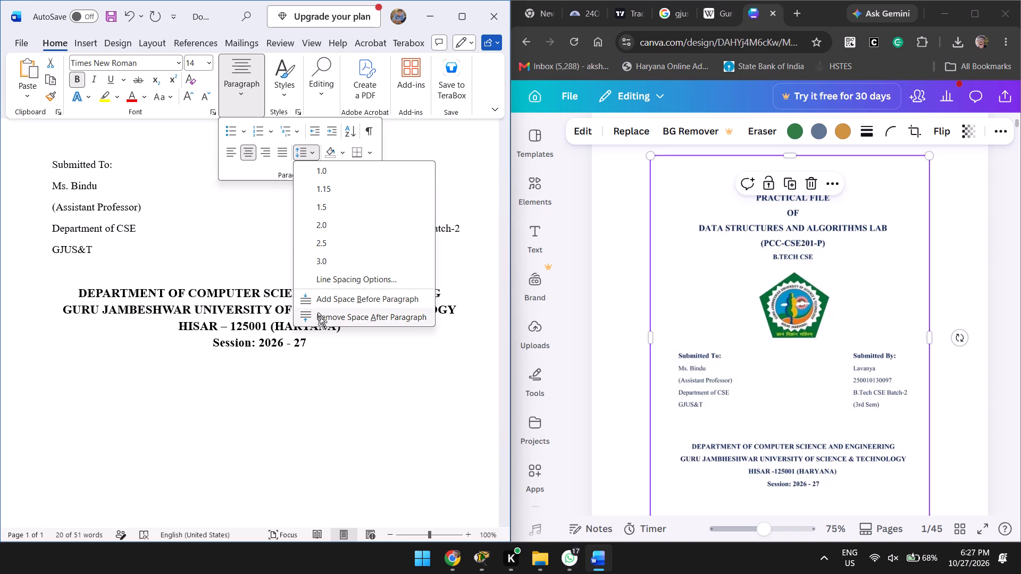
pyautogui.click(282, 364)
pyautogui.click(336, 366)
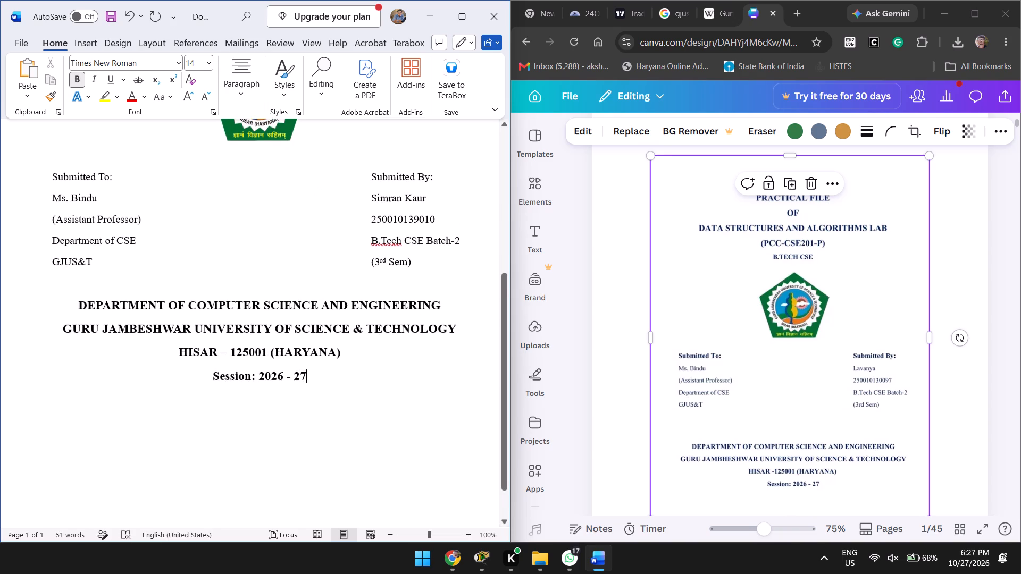
# Check the bottom of the page and the overall layout against the Canva reference page.
pyautogui.scroll(-4, 354, 365)
pyautogui.scroll(-1, 717, 387)
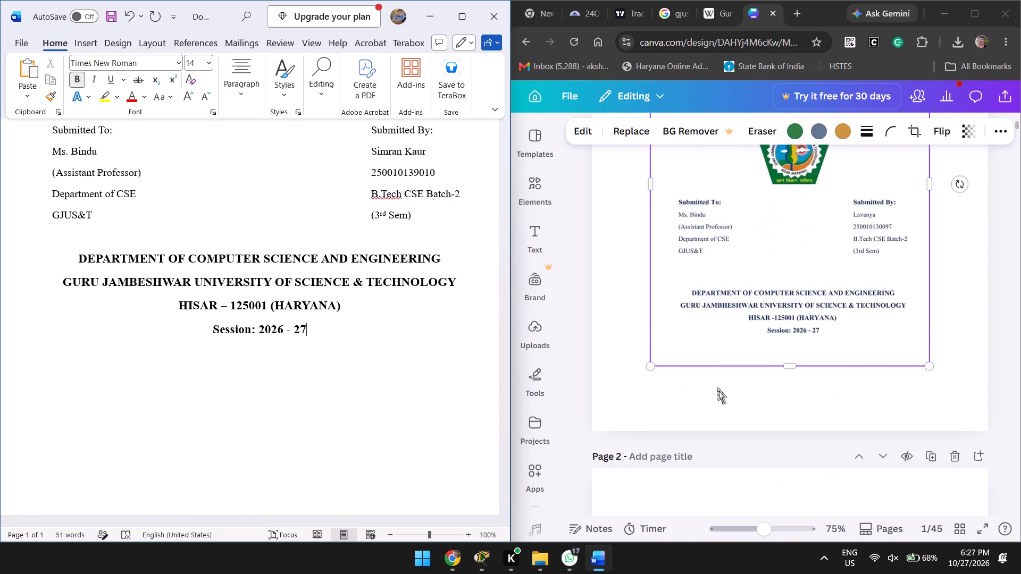
pyautogui.click(432, 385)
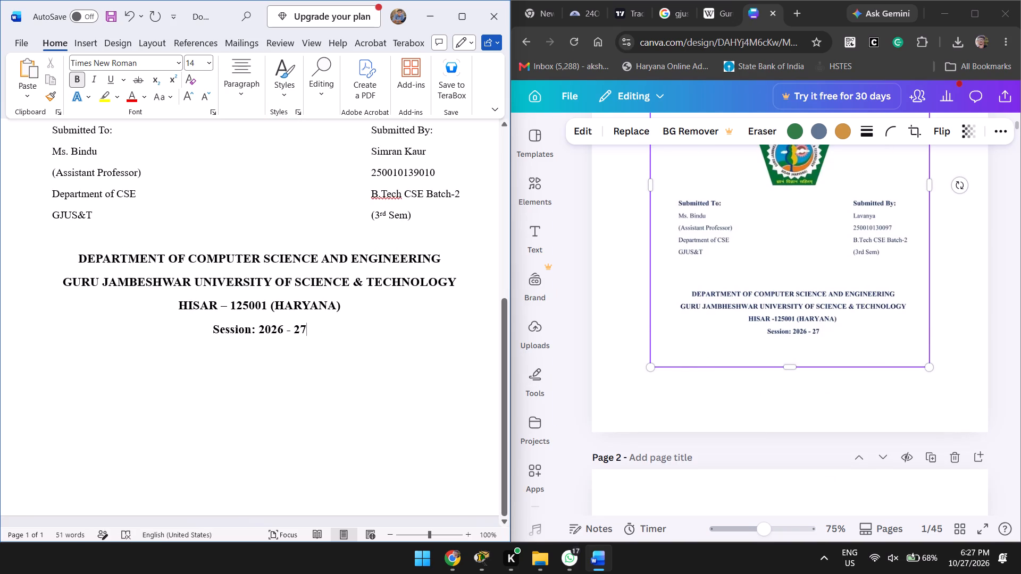
pyautogui.scroll(-1, 384, 423)
pyautogui.scroll(2, 384, 423)
pyautogui.scroll(-1, 375, 413)
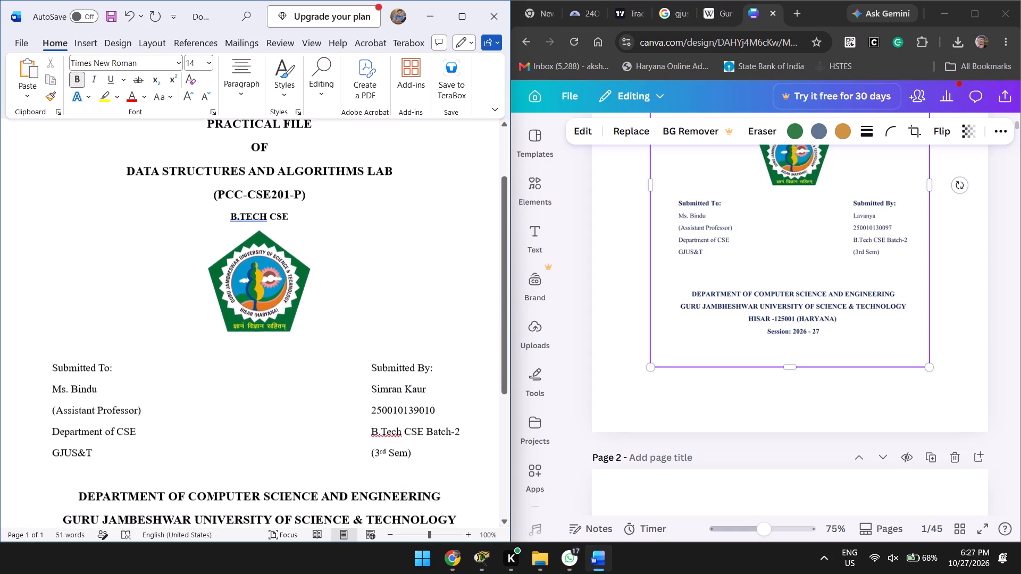
pyautogui.scroll(1, 347, 355)
pyautogui.scroll(1, 550, 309)
pyautogui.scroll(1, 642, 299)
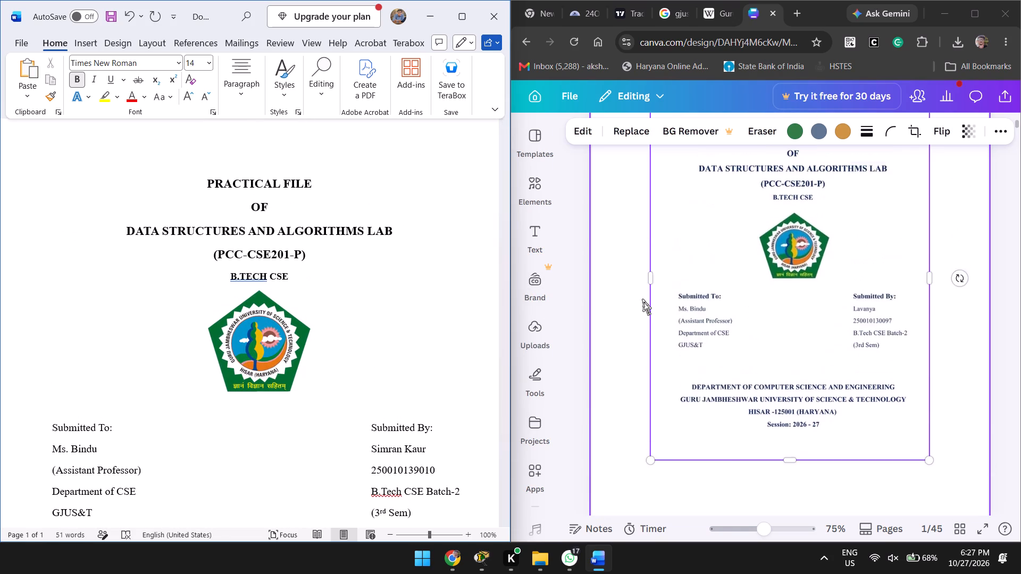
pyautogui.scroll(1, 642, 299)
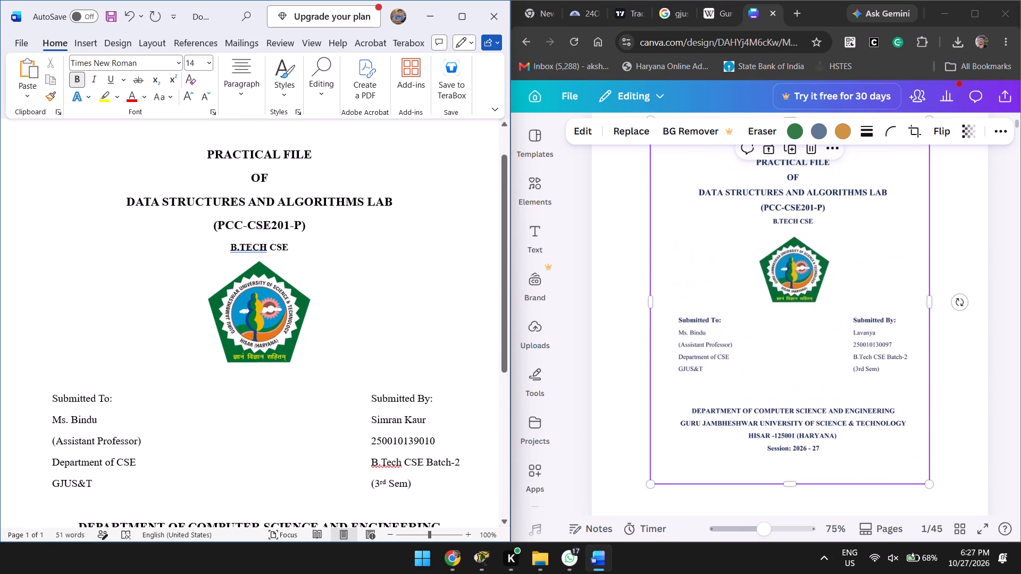
pyautogui.scroll(-1, 416, 412)
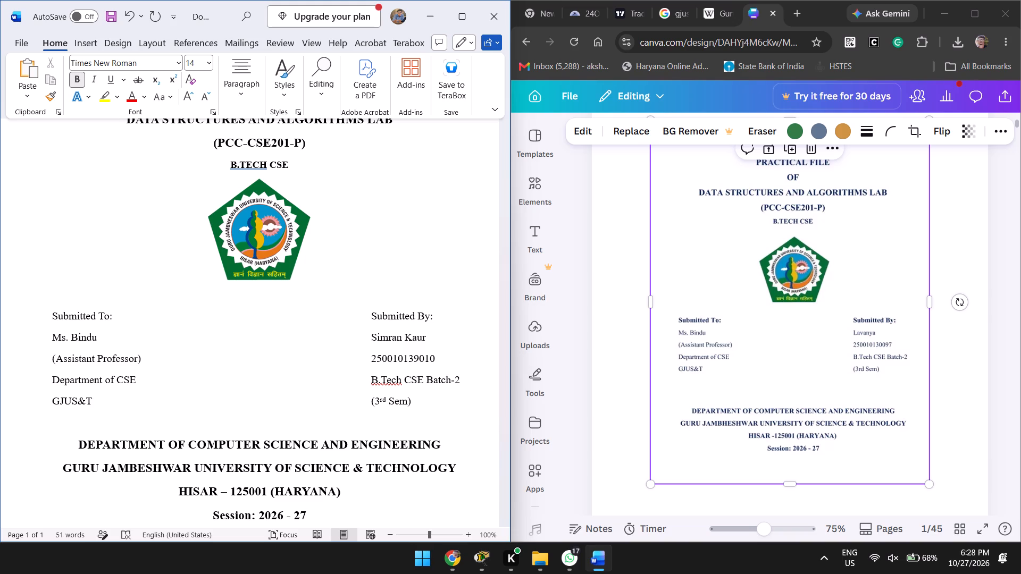
# Make the "Submitted By:" heading bold.
pyautogui.scroll(1, 416, 412)
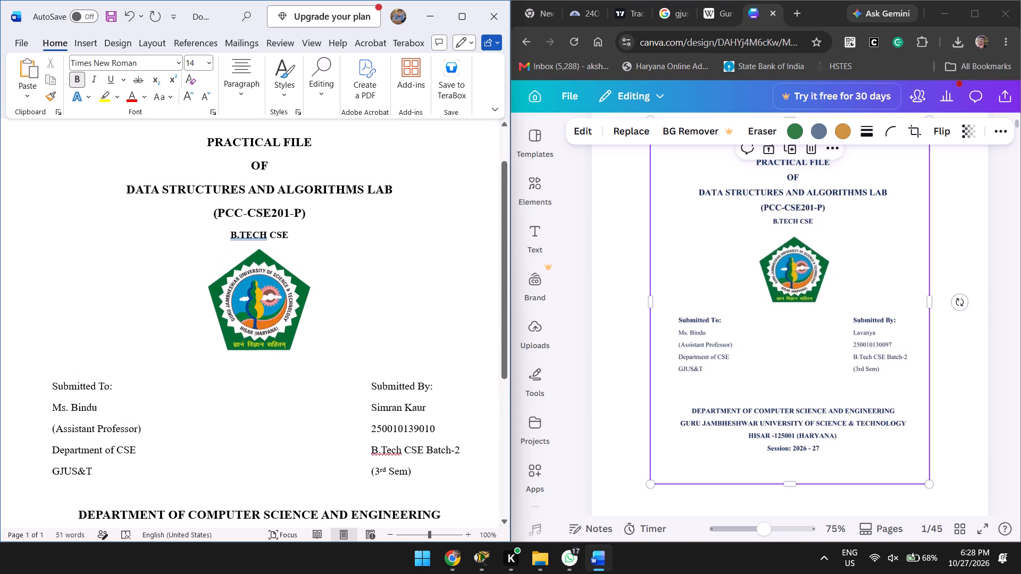
pyautogui.scroll(-1, 353, 384)
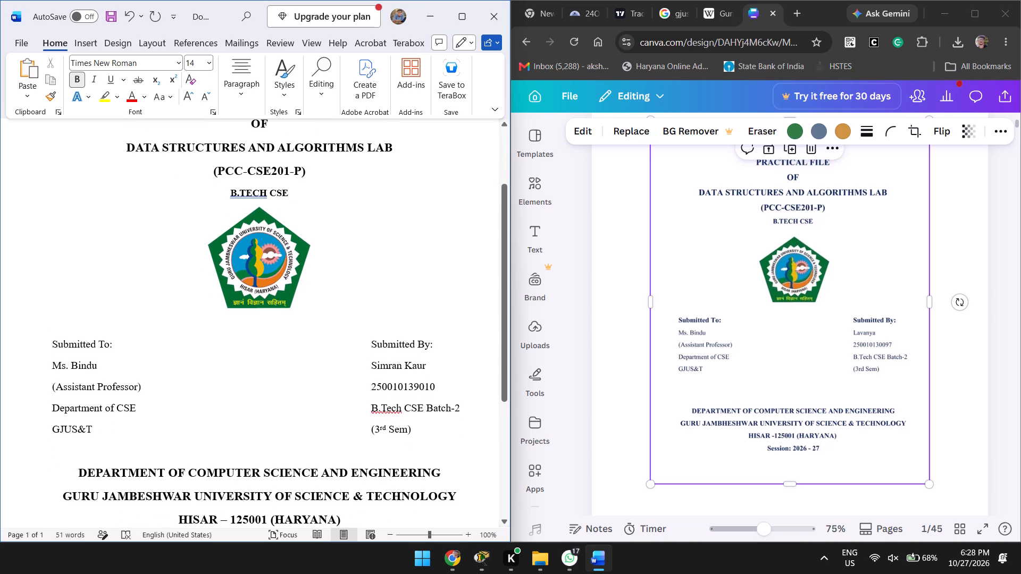
pyautogui.click(367, 345)
pyautogui.hotkey('ctrl', 'shift', 'Right')
pyautogui.hotkey('ctrl', 'shift', 'Right')
pyautogui.hotkey('ctrl', 'shift', 'Right')
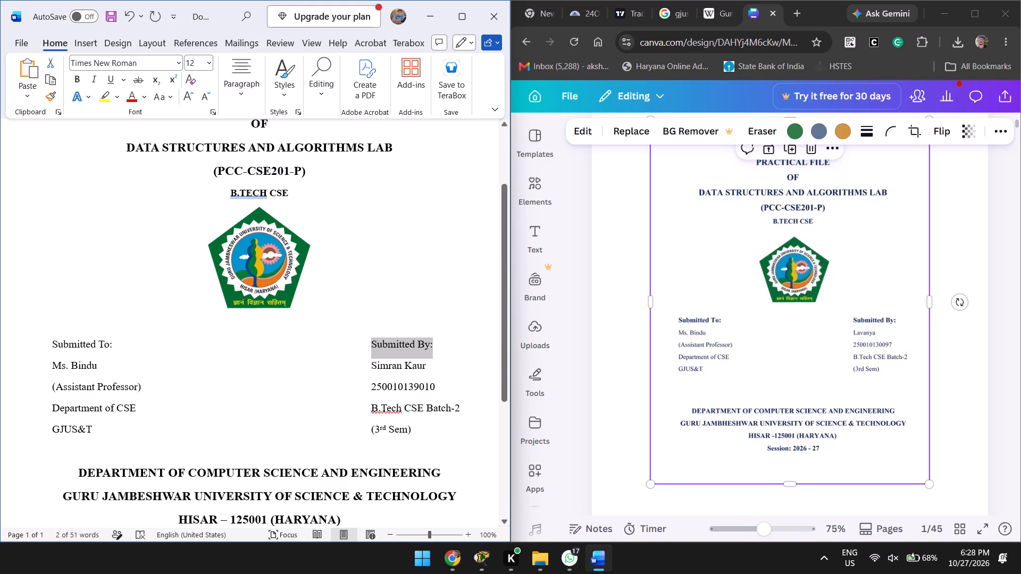
pyautogui.hotkey('ctrl', 'b')
# Make the "Submitted To:" heading on the same line bold.
pyautogui.hotkey('ctrl', 'Left')
pyautogui.hotkey('ctrl', 'Left')
pyautogui.hotkey('ctrl', 'Left')
pyautogui.hotkey('ctrl', 'Left')
pyautogui.hotkey('ctrl', 'Left')
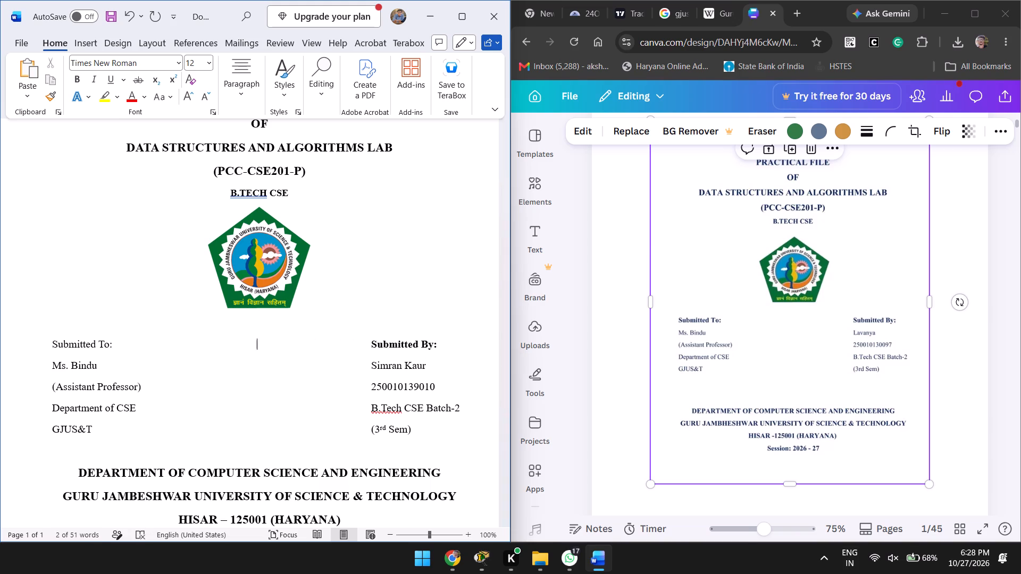
pyautogui.hotkey('ctrl', 'Left')
pyautogui.hotkey('ctrl', 'Left')
pyautogui.hotkey('ctrl', 'Left')
pyautogui.hotkey('ctrl', 'Left')
pyautogui.hotkey('ctrl', 'Left')
pyautogui.hotkey('ctrl', 'shift', 'Left')
pyautogui.hotkey('ctrl', 'shift', 'Left')
pyautogui.hotkey('ctrl', 'shift', 'Left')
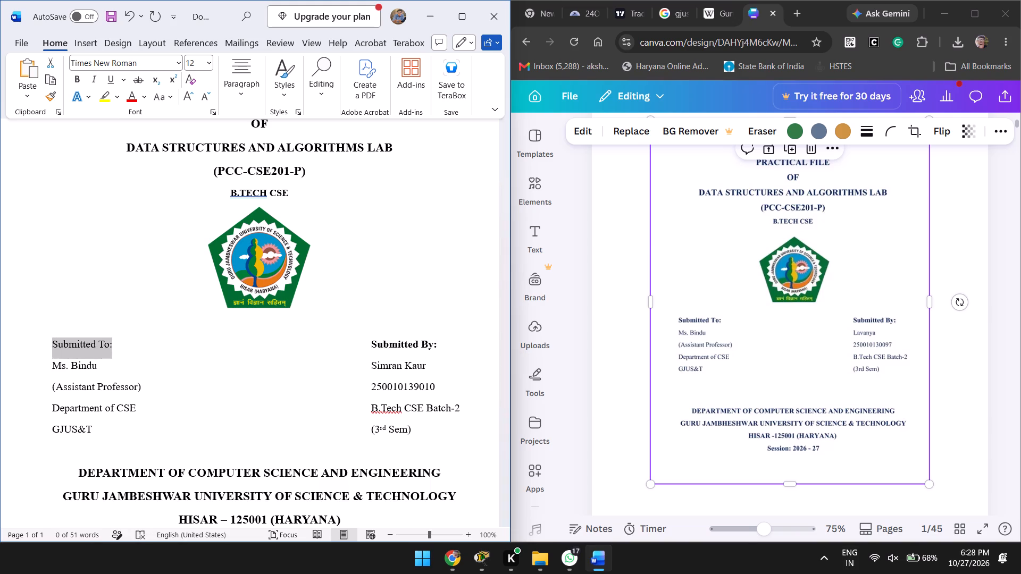
pyautogui.hotkey('ctrl', 'b')
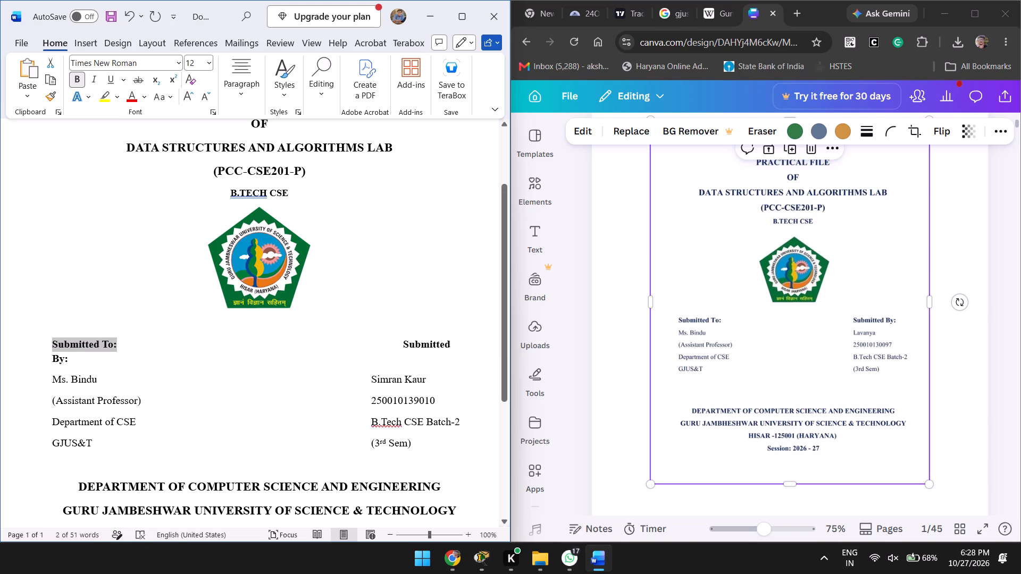
# Delete the extra tab before "Submitted By:" to bring it back onto one line, aligned with the student details below.
pyautogui.click(392, 358)
pyautogui.press('Up')
pyautogui.press('Left')
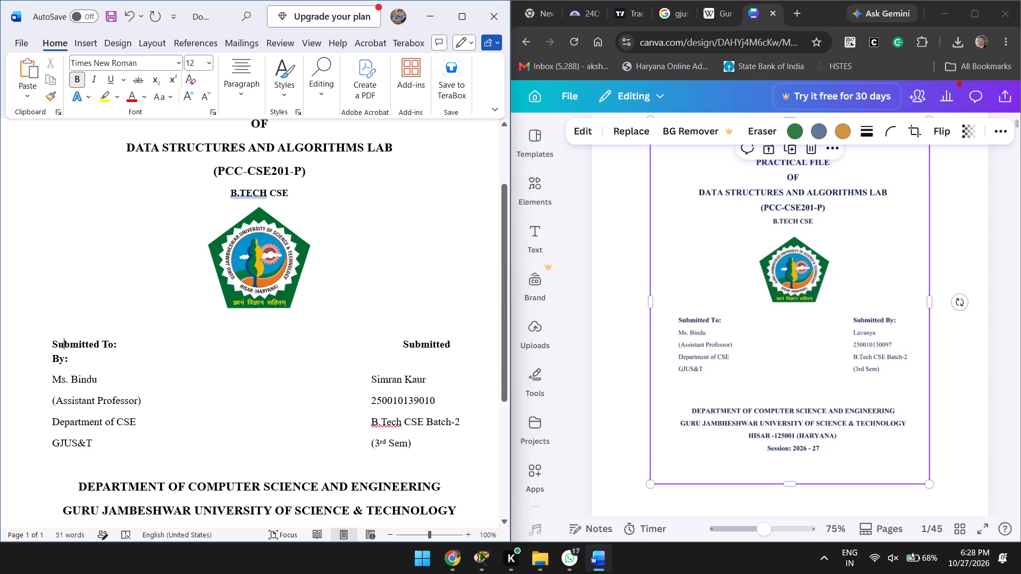
pyautogui.press('Down')
pyautogui.press('Left')
pyautogui.press('Left')
pyautogui.press('Left')
pyautogui.hotkey('ctrl', 'Left')
pyautogui.hotkey('ctrl', 'Left')
pyautogui.press('Right')
pyautogui.press('BackSpace')
pyautogui.press('Down')
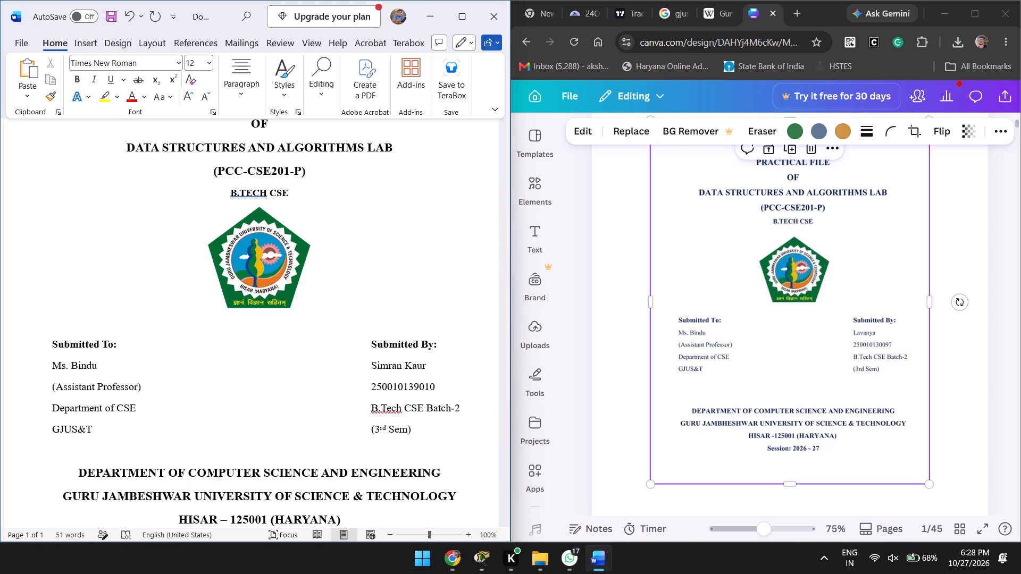
# Maximize the Word window and review the whole cover page from the title lines through the session footer.
pyautogui.scroll(-2, 392, 358)
pyautogui.hscroll(-1, 412, 333)
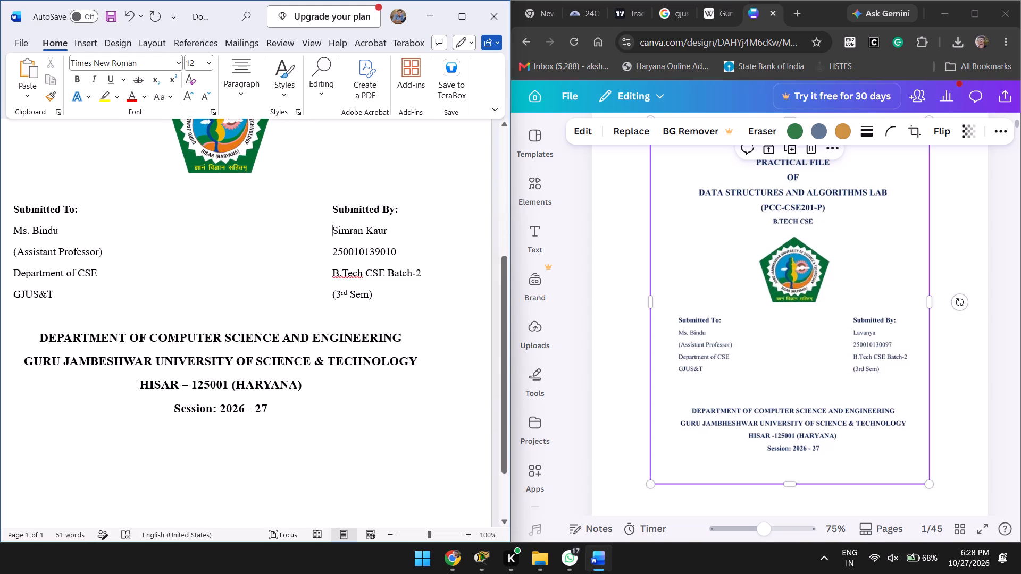
pyautogui.hscroll(1, 447, 335)
pyautogui.hscroll(1, 395, 354)
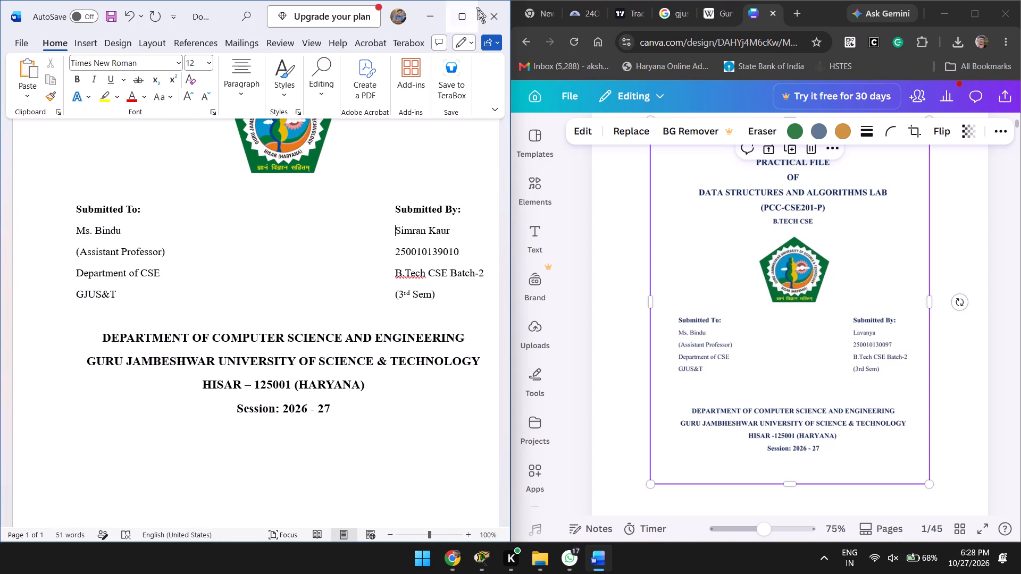
pyautogui.click(476, 7)
pyautogui.scroll(1, 661, 327)
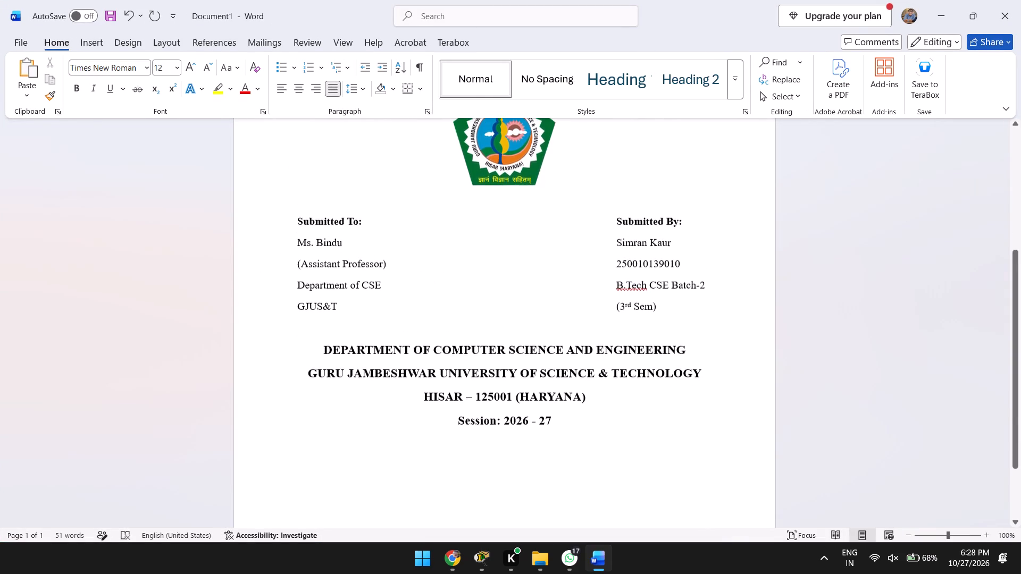
pyautogui.scroll(3, 747, 361)
pyautogui.scroll(-2, 747, 361)
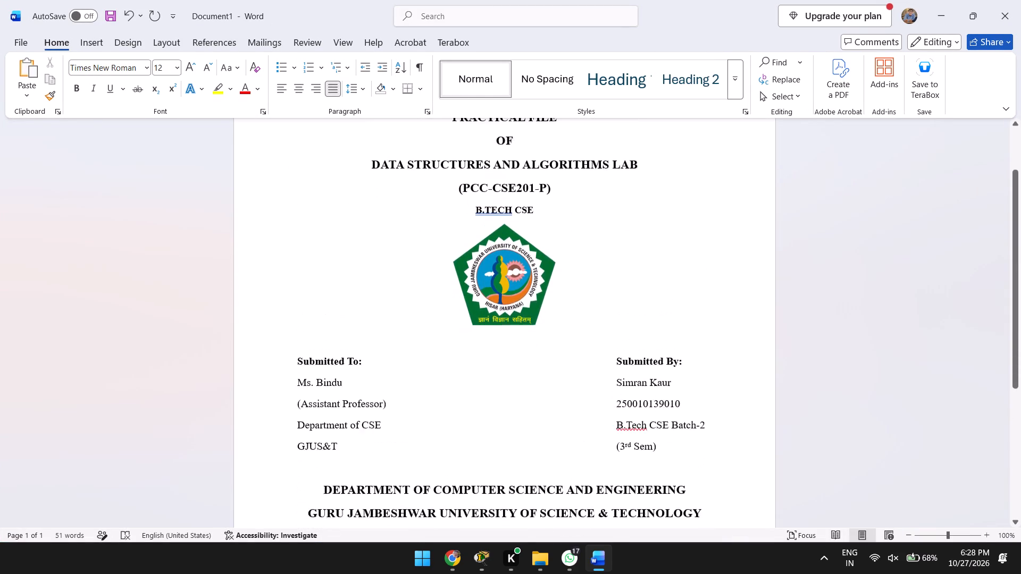
pyautogui.scroll(-1, 737, 387)
pyautogui.scroll(1, 737, 387)
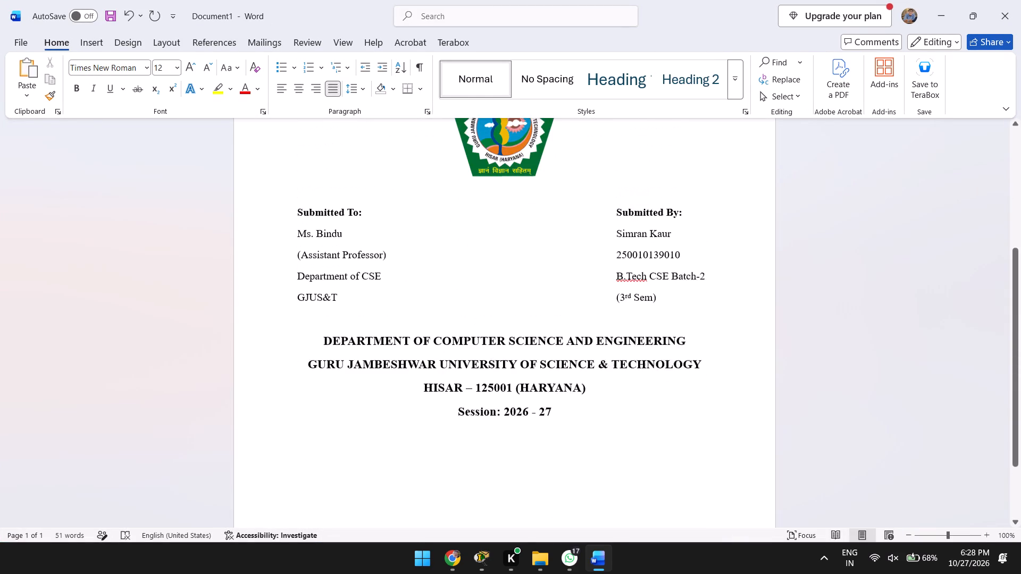
pyautogui.scroll(1, 737, 387)
pyautogui.scroll(1, 692, 358)
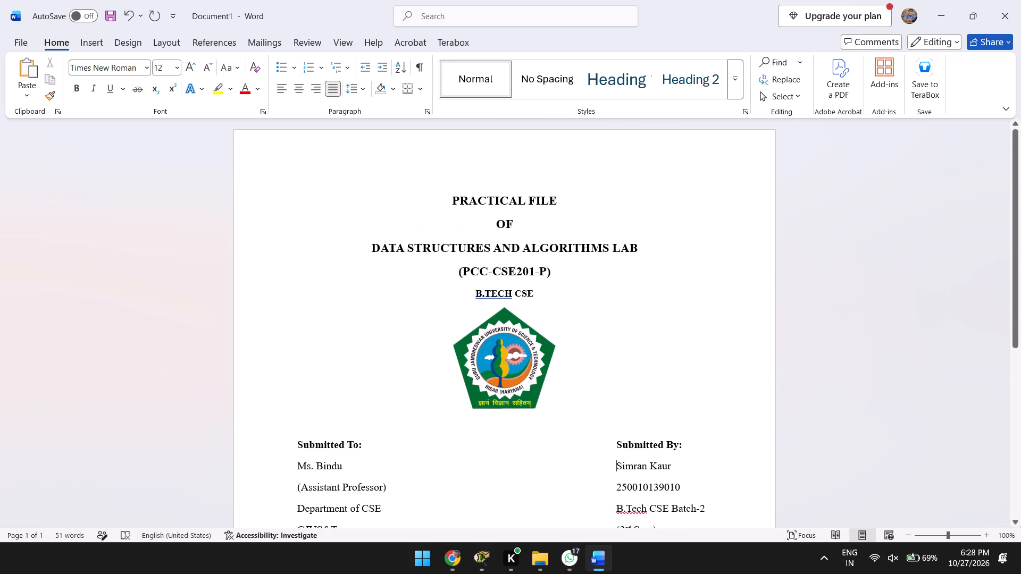
pyautogui.scroll(1, 692, 358)
pyautogui.scroll(-1, 692, 358)
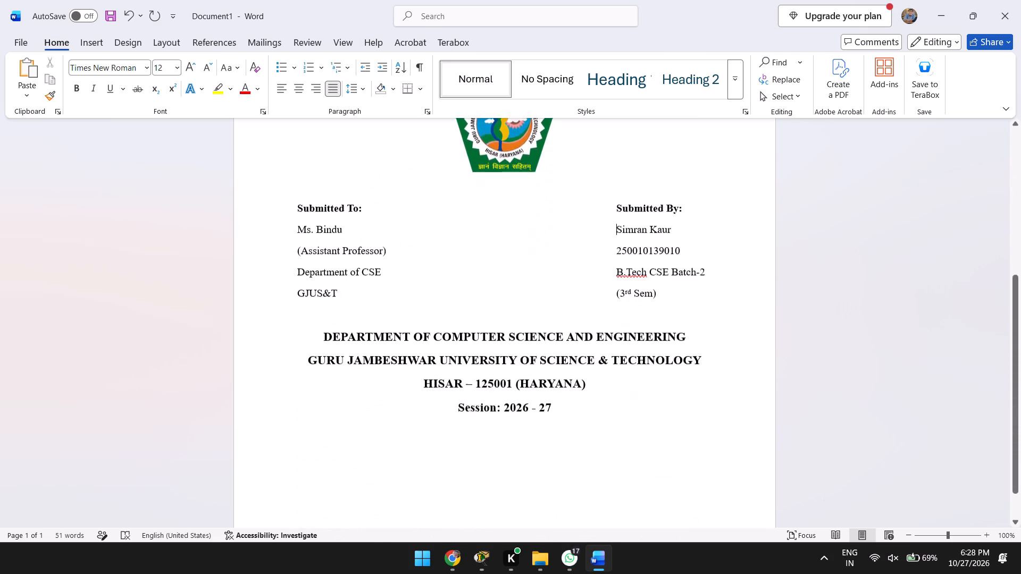
pyautogui.scroll(-1, 692, 358)
pyautogui.scroll(1, 675, 395)
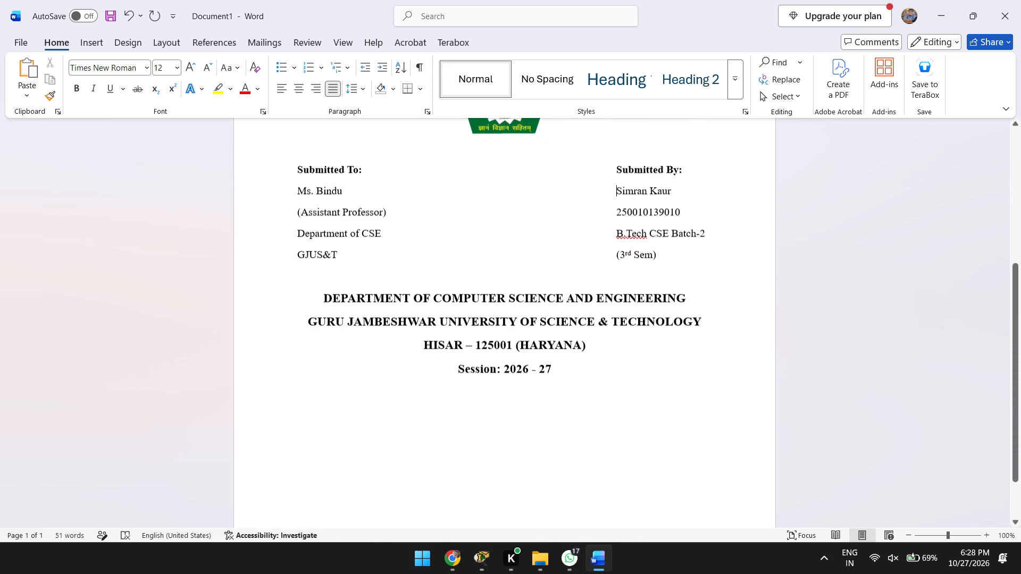
pyautogui.scroll(2, 675, 395)
pyautogui.scroll(1, 724, 367)
# Start saving the document and open the choice of save locations.
pyautogui.hotkey('ctrl', 's')
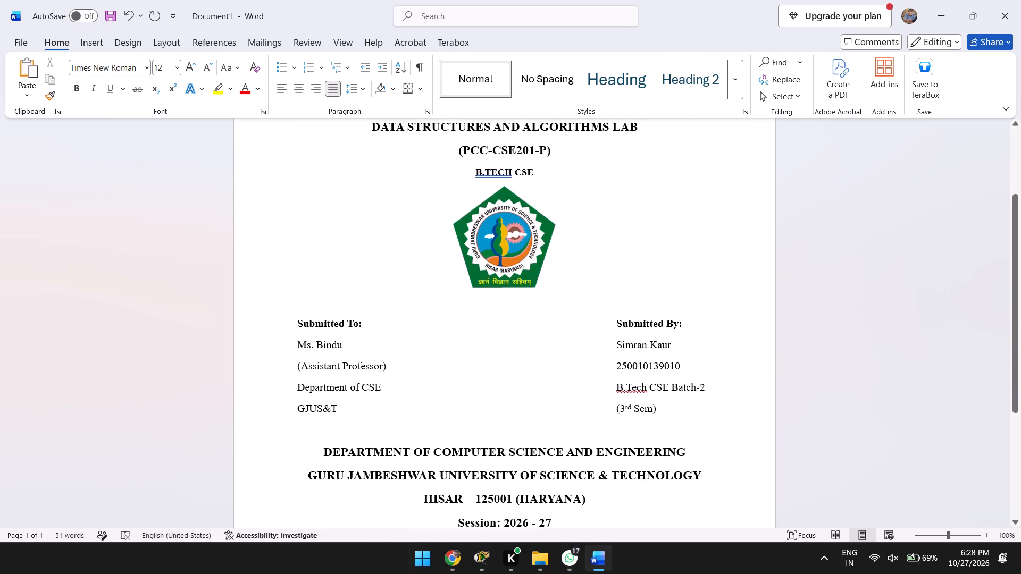
pyautogui.click(613, 305)
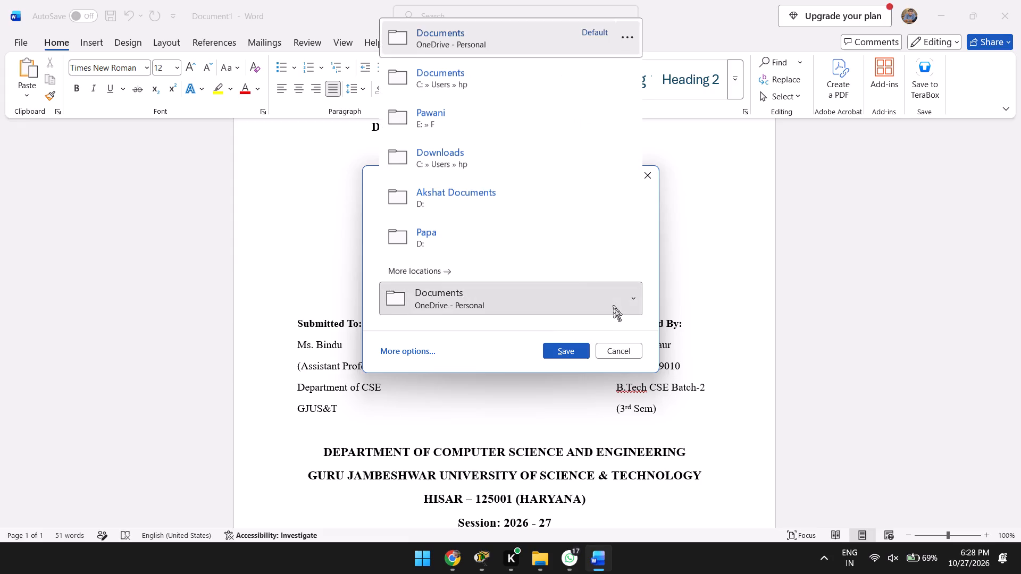
# Browse for a save location for the document and choose the Downloads folder.
pyautogui.click(400, 354)
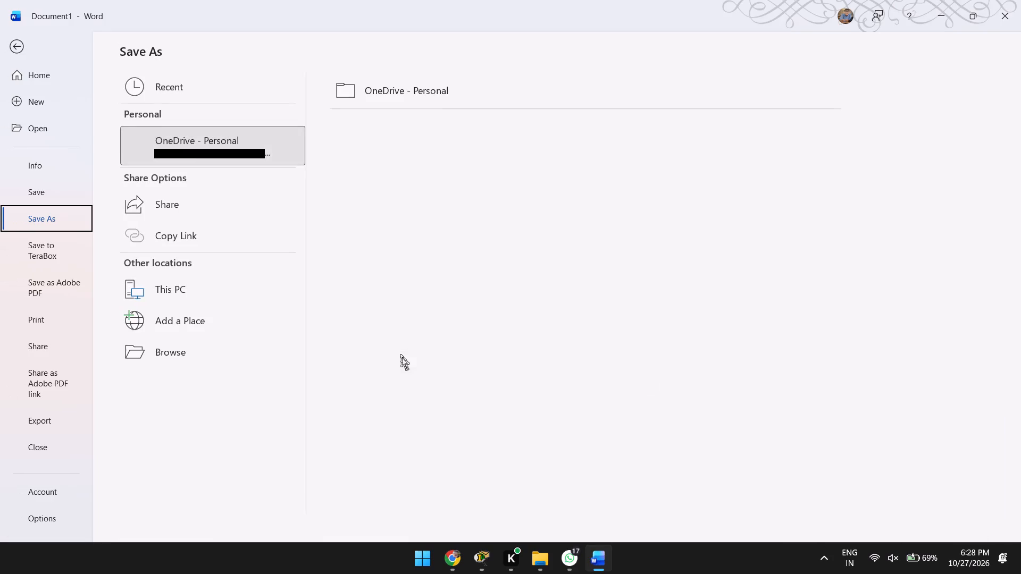
pyautogui.click(183, 348)
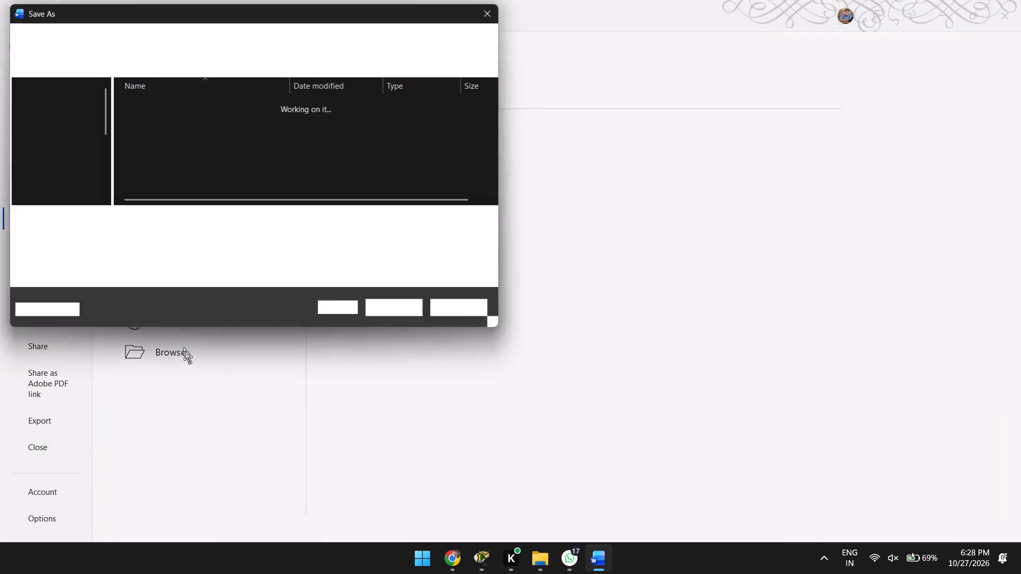
pyautogui.scroll(-1, 189, 197)
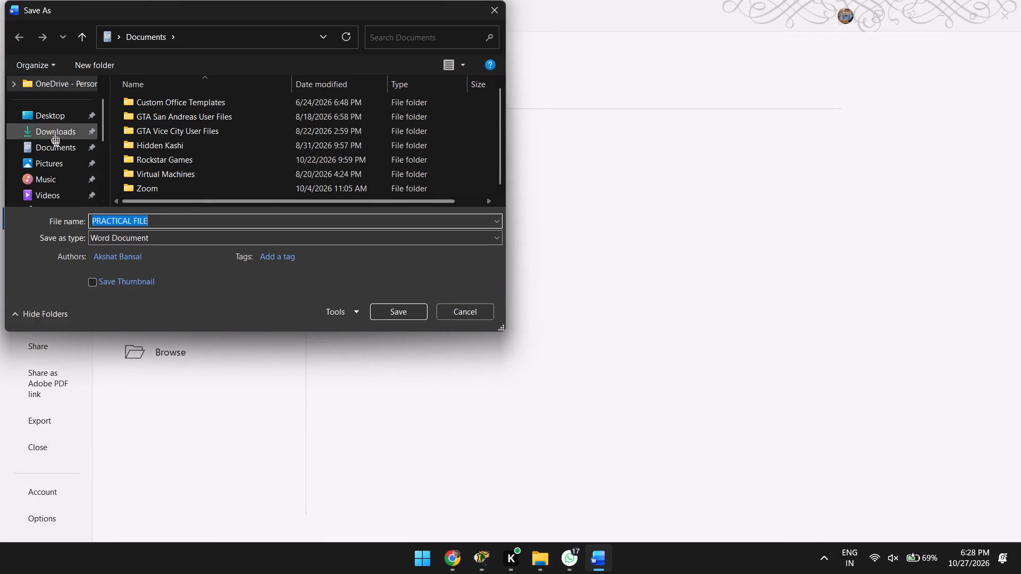
pyautogui.click(54, 130)
pyautogui.scroll(-1, 164, 163)
pyautogui.scroll(-1, 155, 207)
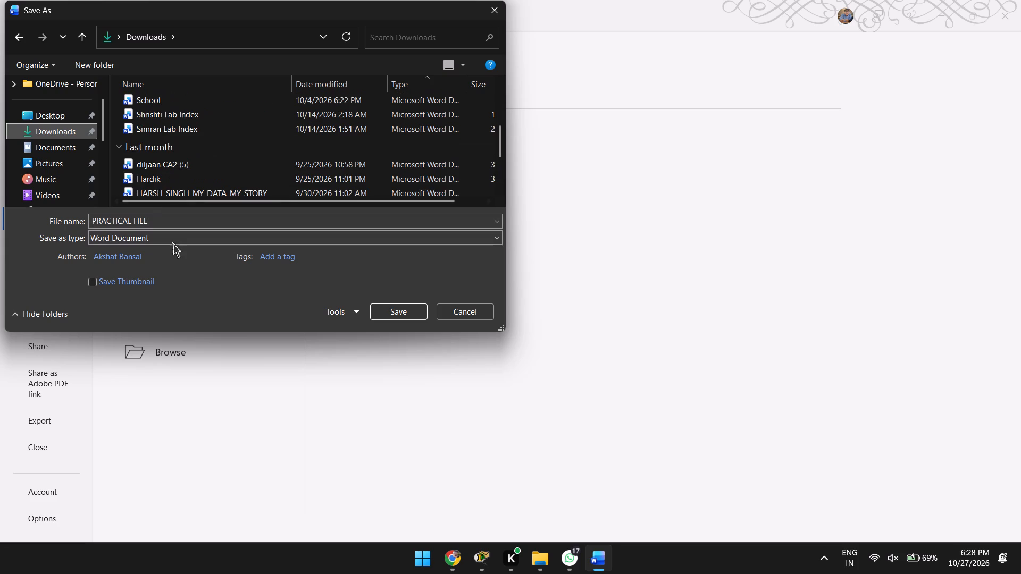
# Save the document in Downloads as a Word Document named Simran Practical File - Black.
pyautogui.click(149, 221)
pyautogui.press('Left')
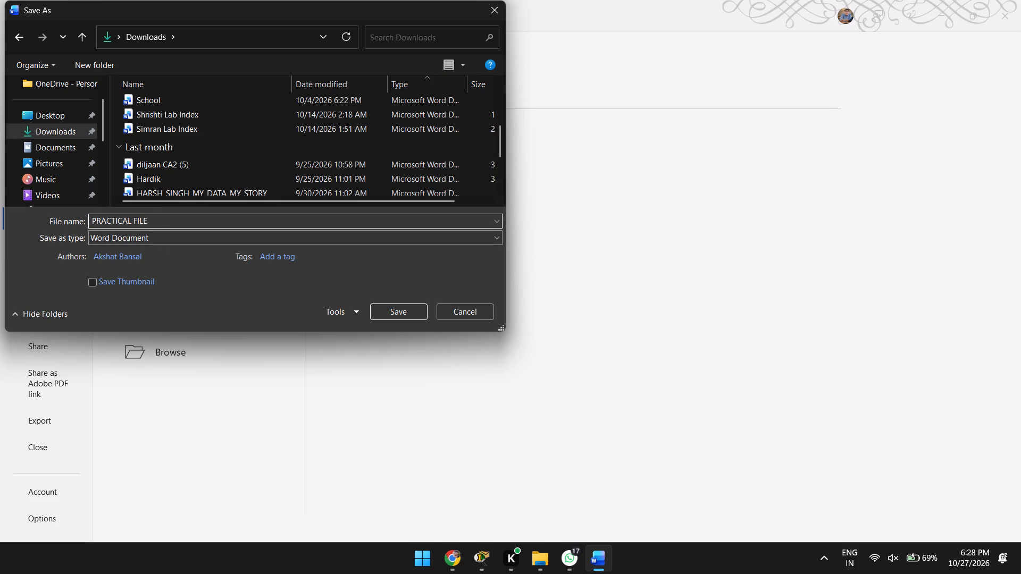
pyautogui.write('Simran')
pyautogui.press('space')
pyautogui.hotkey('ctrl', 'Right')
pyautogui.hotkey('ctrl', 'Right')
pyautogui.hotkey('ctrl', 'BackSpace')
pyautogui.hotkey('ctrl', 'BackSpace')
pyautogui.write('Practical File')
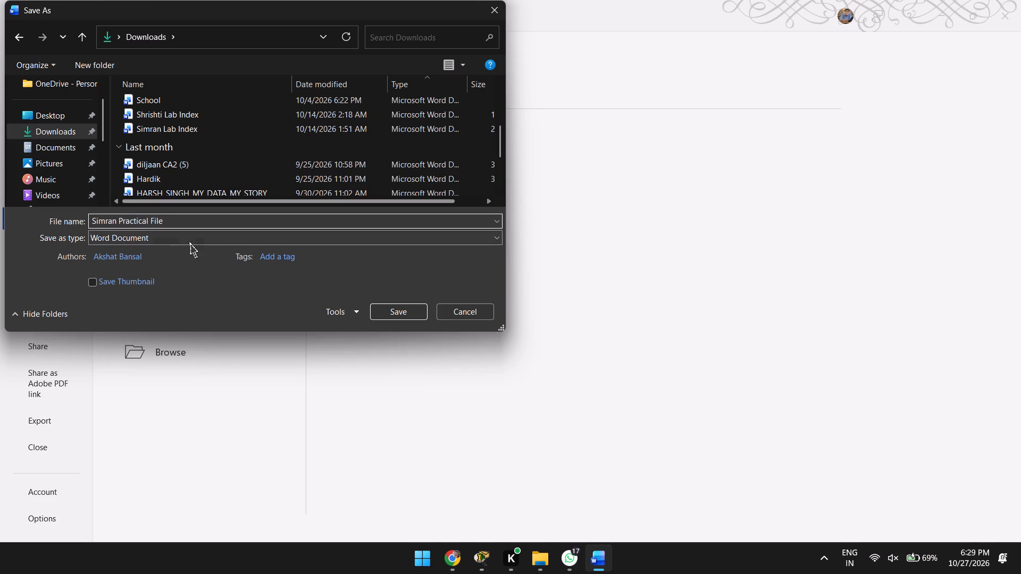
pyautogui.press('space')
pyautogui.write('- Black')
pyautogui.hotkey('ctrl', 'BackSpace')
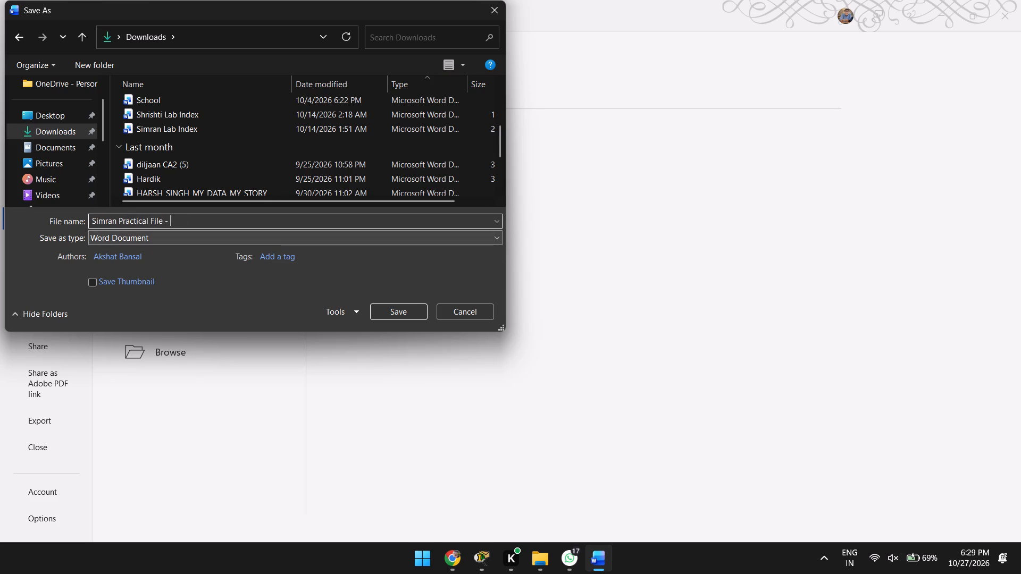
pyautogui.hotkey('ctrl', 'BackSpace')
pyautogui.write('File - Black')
pyautogui.click(400, 308)
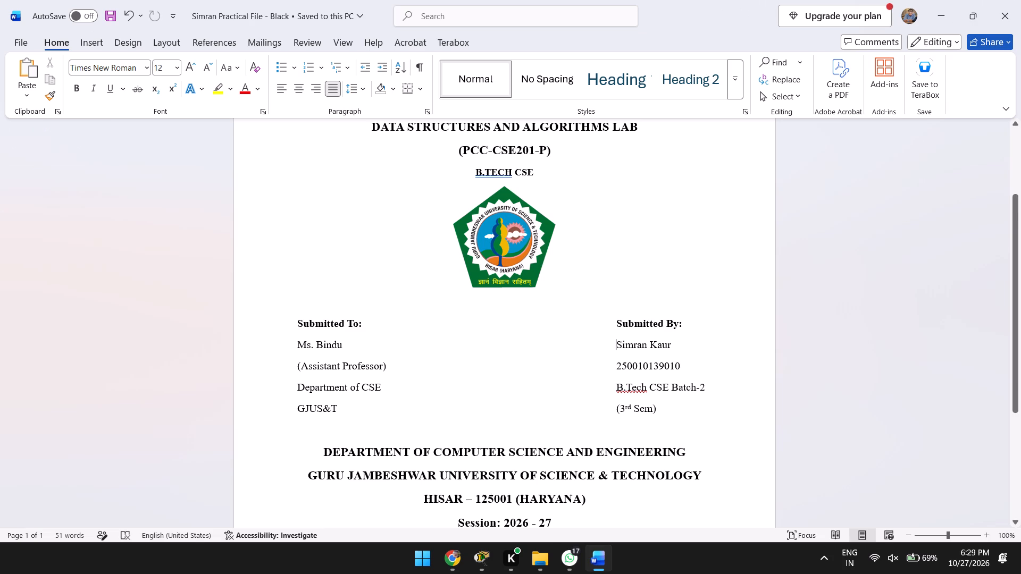
# Look over the page down to the session line and save the black version again.
pyautogui.scroll(-1, 601, 297)
pyautogui.scroll(-1, 714, 311)
pyautogui.scroll(1, 714, 311)
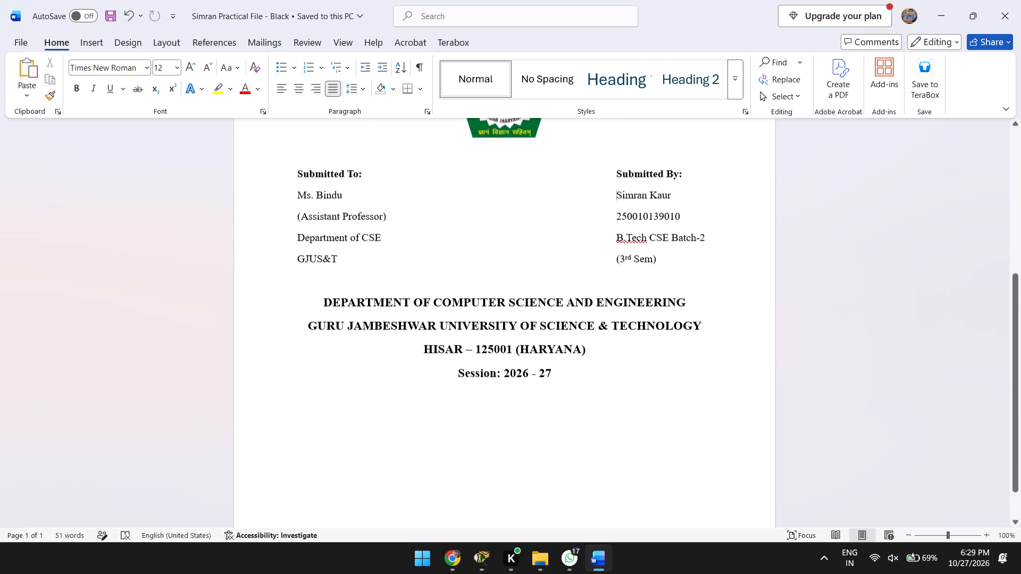
pyautogui.scroll(1, 714, 311)
pyautogui.hotkey('ctrl', 's')
# Recolour all text on the page to Turquoise, Accent 4, Darker 50%, and compare it with the Canva reference.
pyautogui.hotkey('ctrl', 'a')
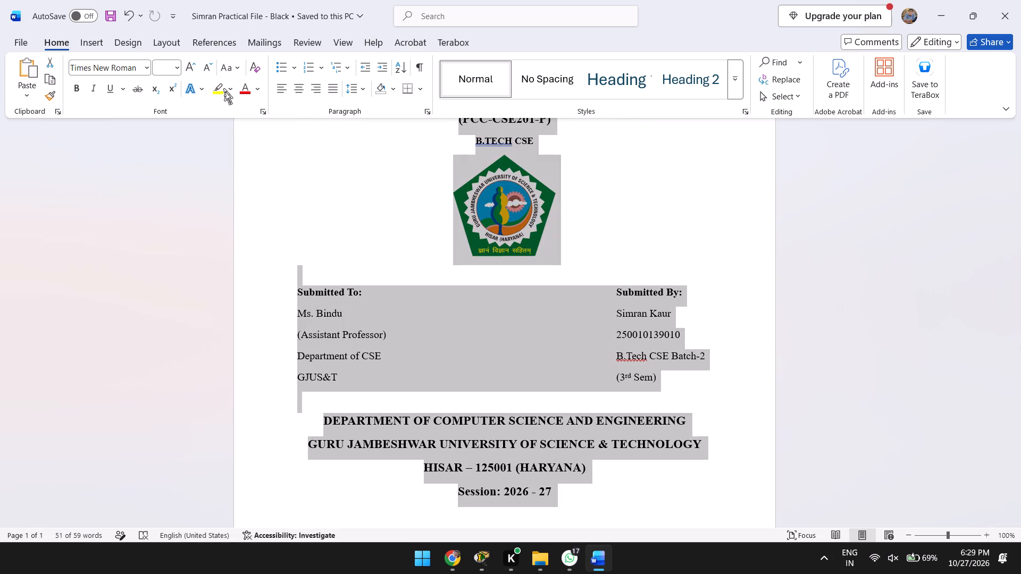
pyautogui.click(256, 92)
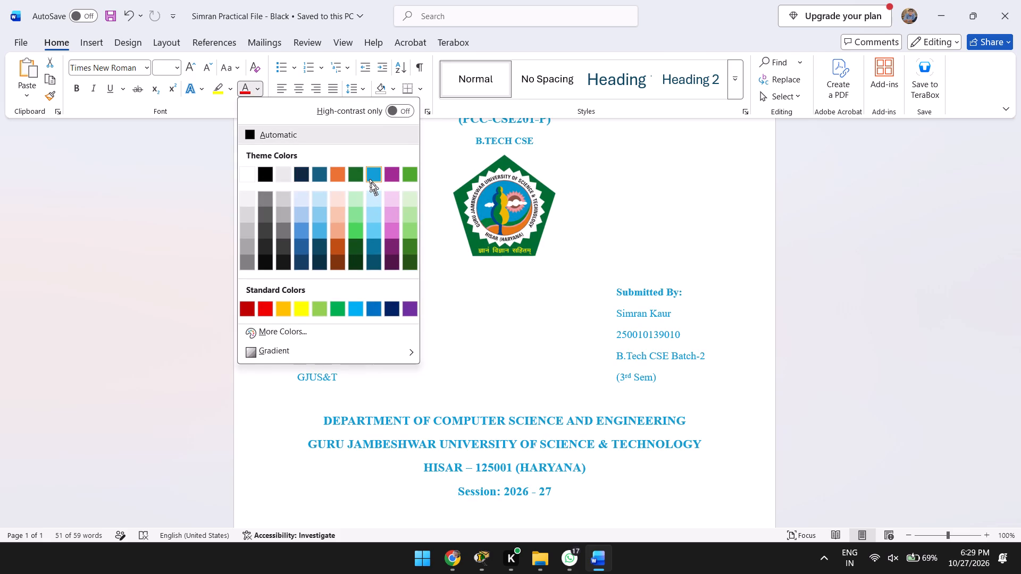
pyautogui.click(376, 264)
pyautogui.scroll(1, 524, 331)
pyautogui.click(717, 342)
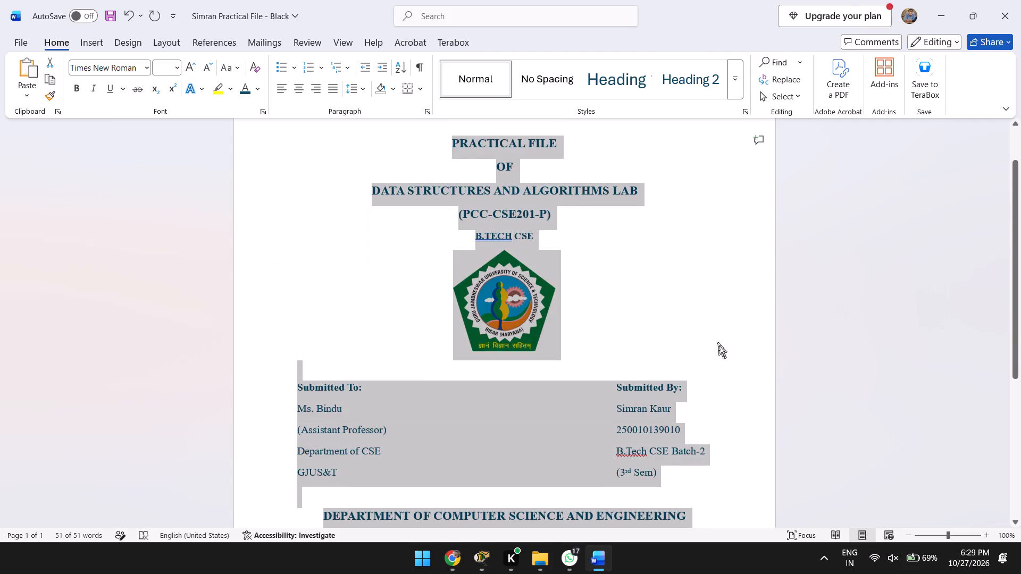
pyautogui.hotkey('alt', 'Tab')
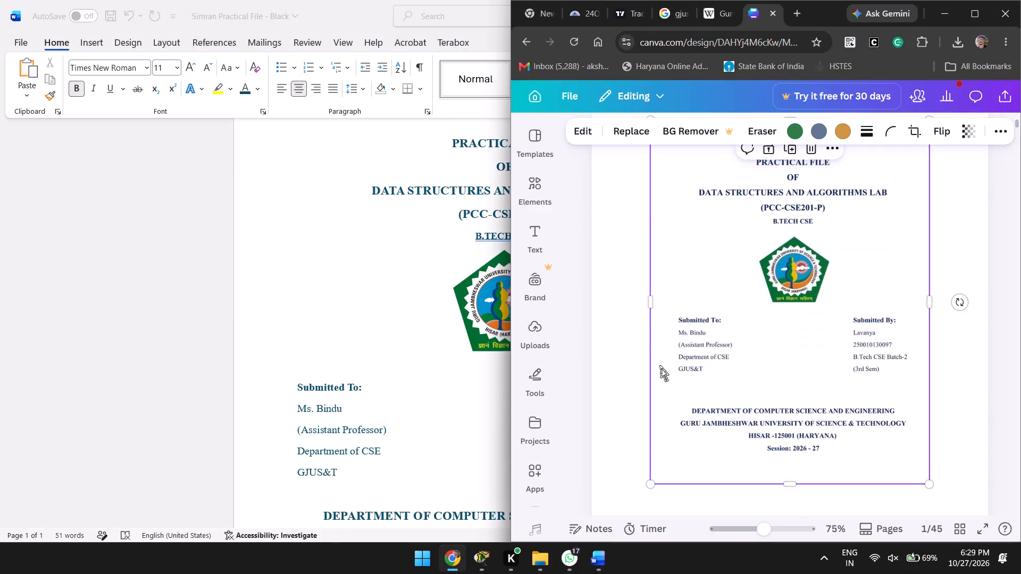
pyautogui.hotkey('alt', 'Tab')
# Save the recoloured document as a separate Word file named Simran Practical File - Blue in Downloads.
pyautogui.scroll(-1, 520, 344)
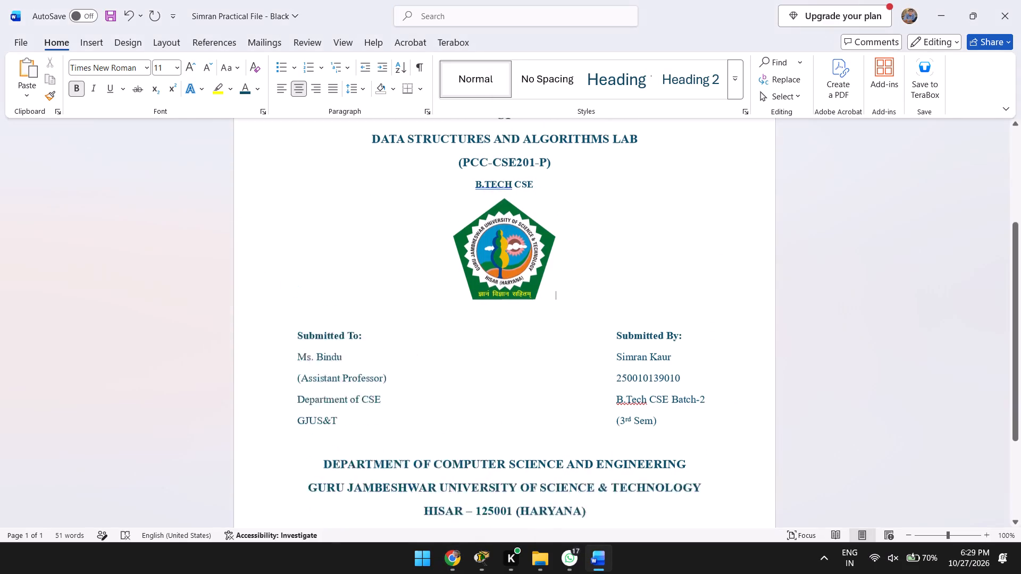
pyautogui.scroll(-1, 520, 344)
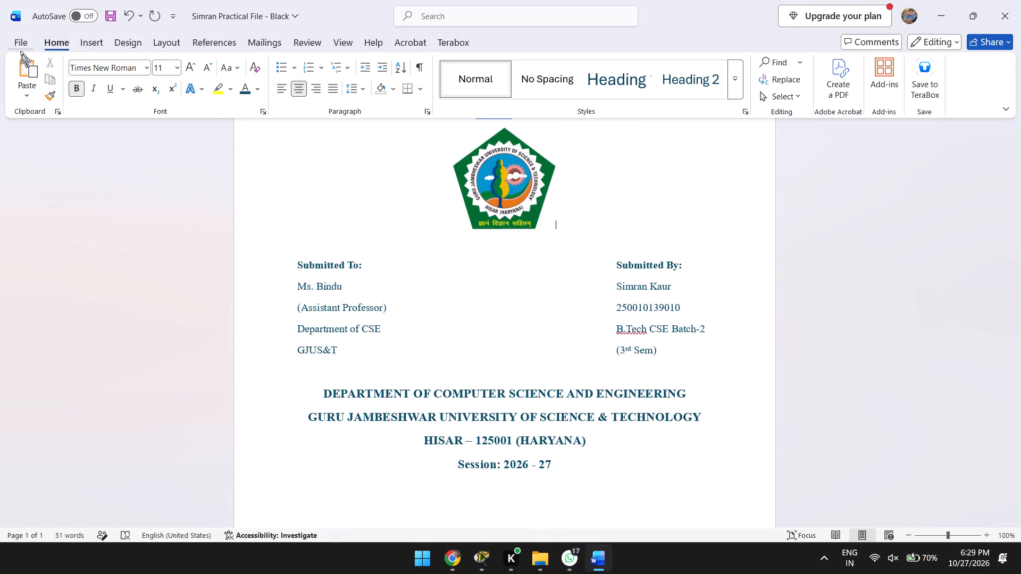
pyautogui.click(20, 51)
pyautogui.click(52, 225)
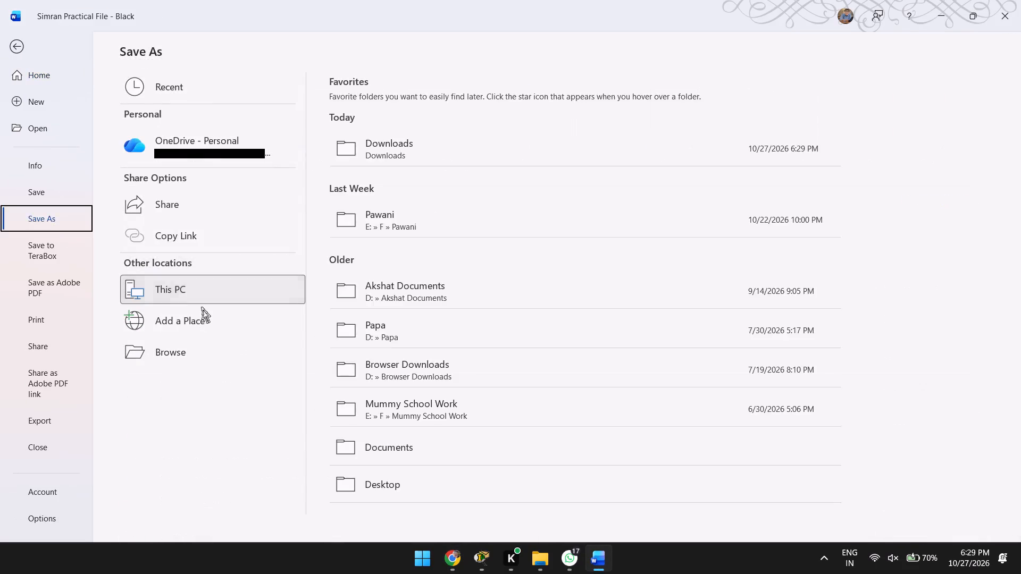
pyautogui.click(188, 350)
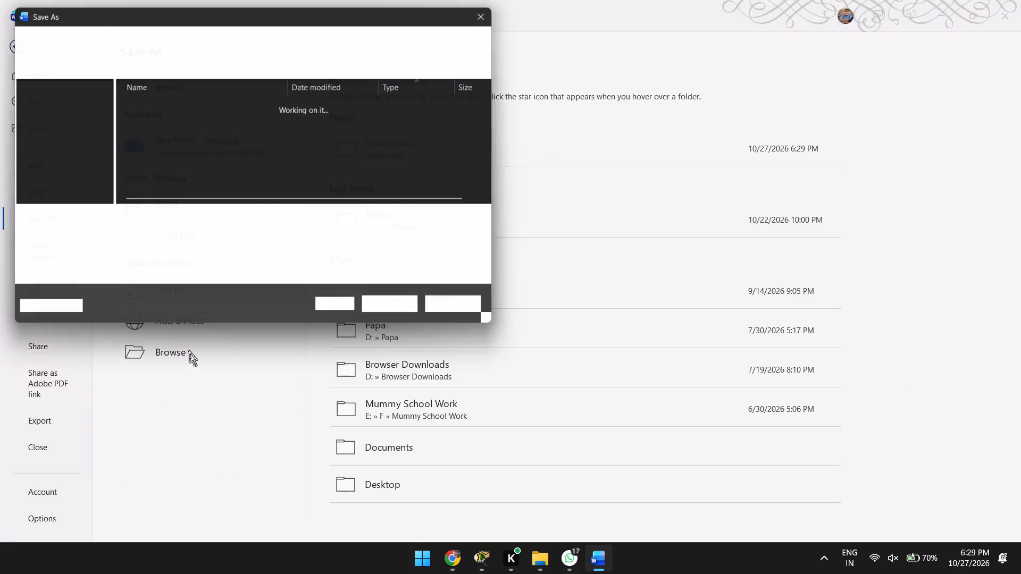
pyautogui.click(354, 225)
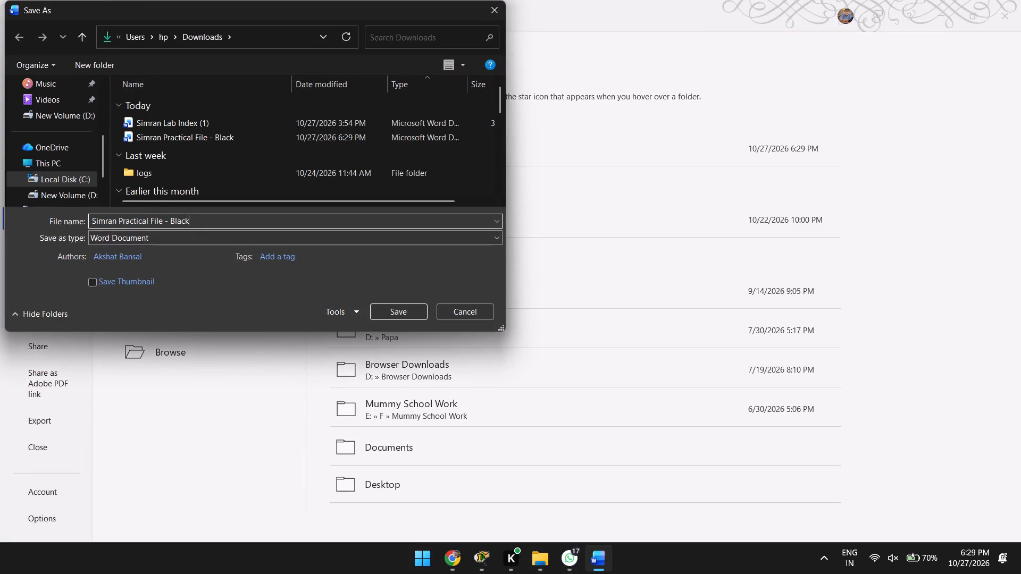
pyautogui.hotkey('ctrl', 'BackSpace')
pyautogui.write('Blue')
pyautogui.click(387, 312)
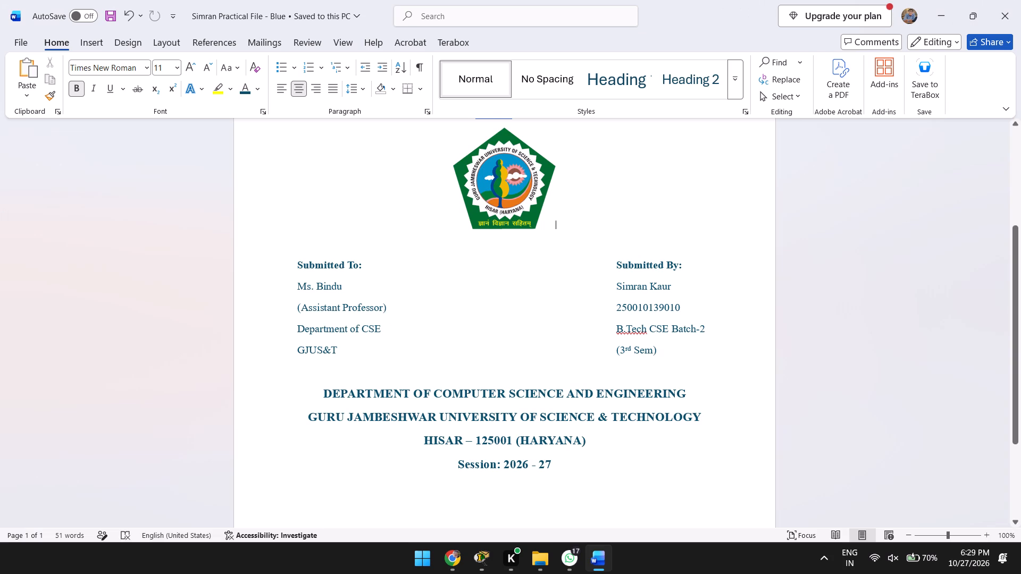
# Save the blue version as a PDF named Simran Practical File - Blue in Downloads, with Standard optimization and opening after publishing.
pyautogui.scroll(-1, 673, 316)
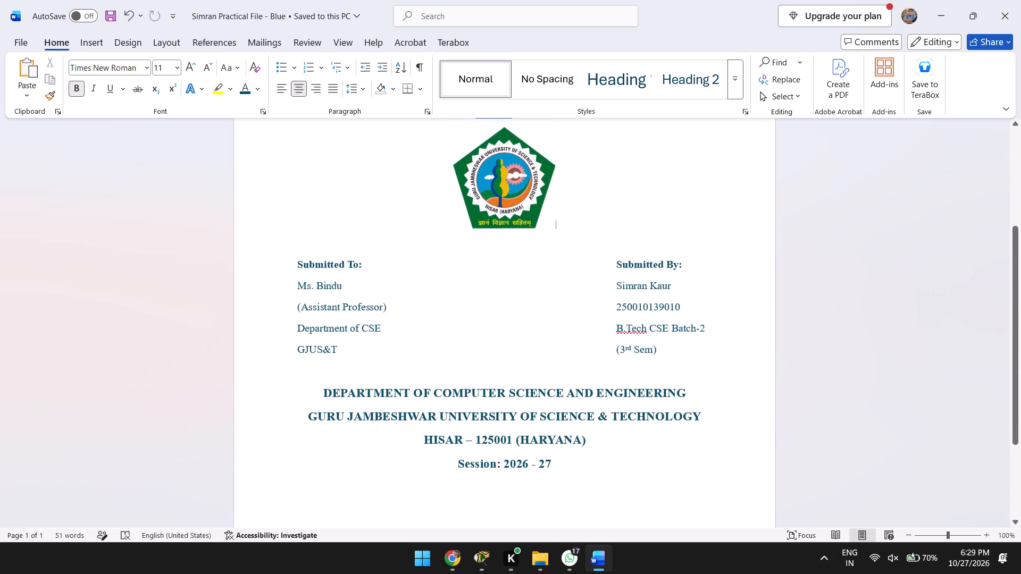
pyautogui.scroll(2, 725, 335)
pyautogui.scroll(-1, 671, 381)
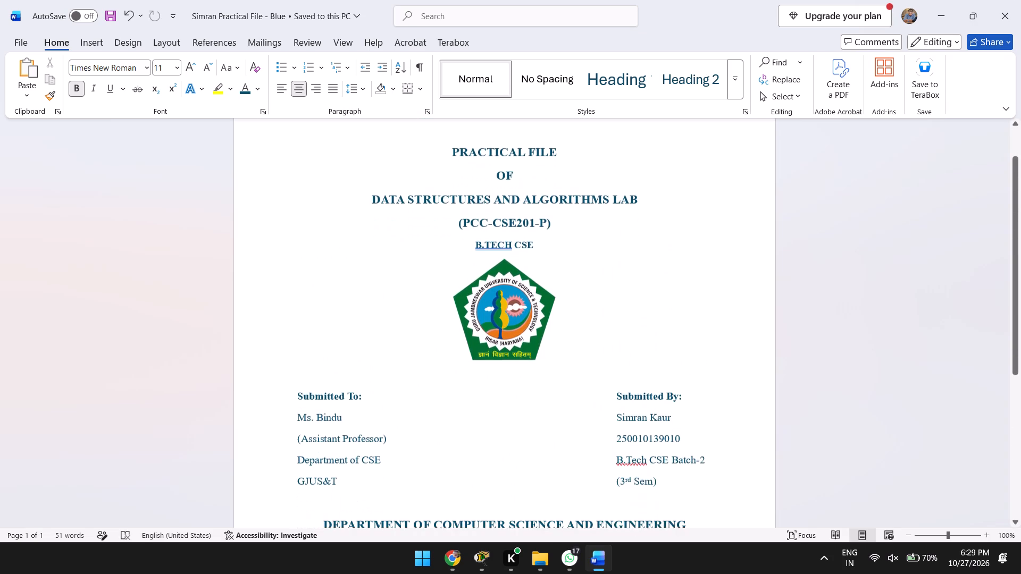
pyautogui.scroll(-1, 648, 343)
pyautogui.scroll(1, 537, 331)
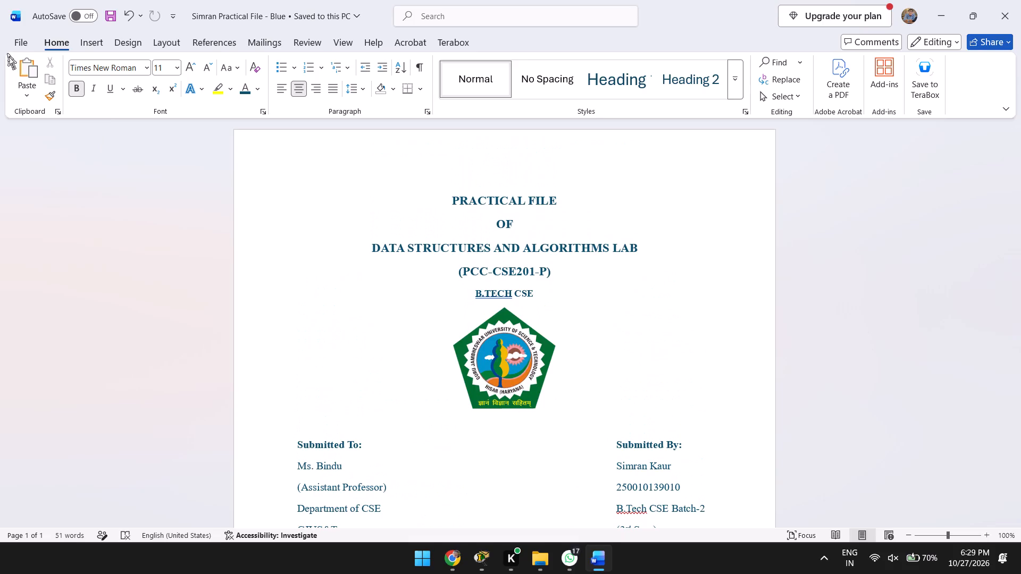
pyautogui.click(12, 47)
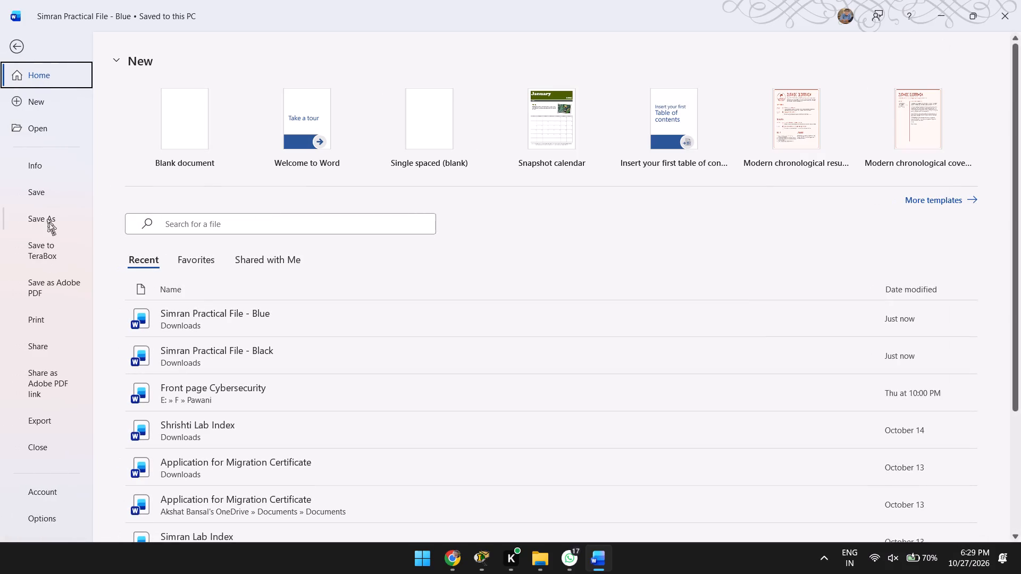
pyautogui.click(47, 219)
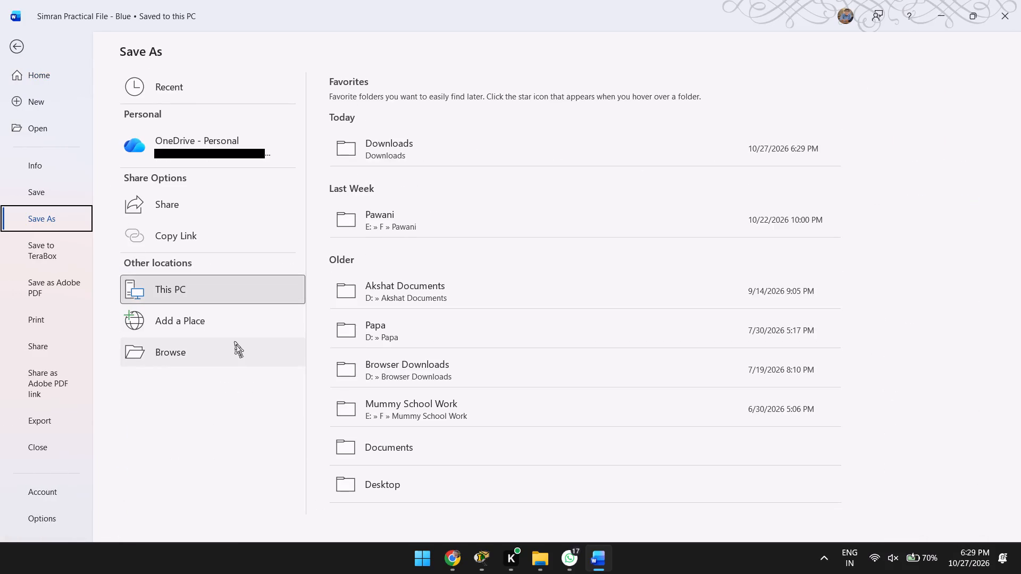
pyautogui.press('super+d')
pyautogui.hotkey('alt', 'Tab')
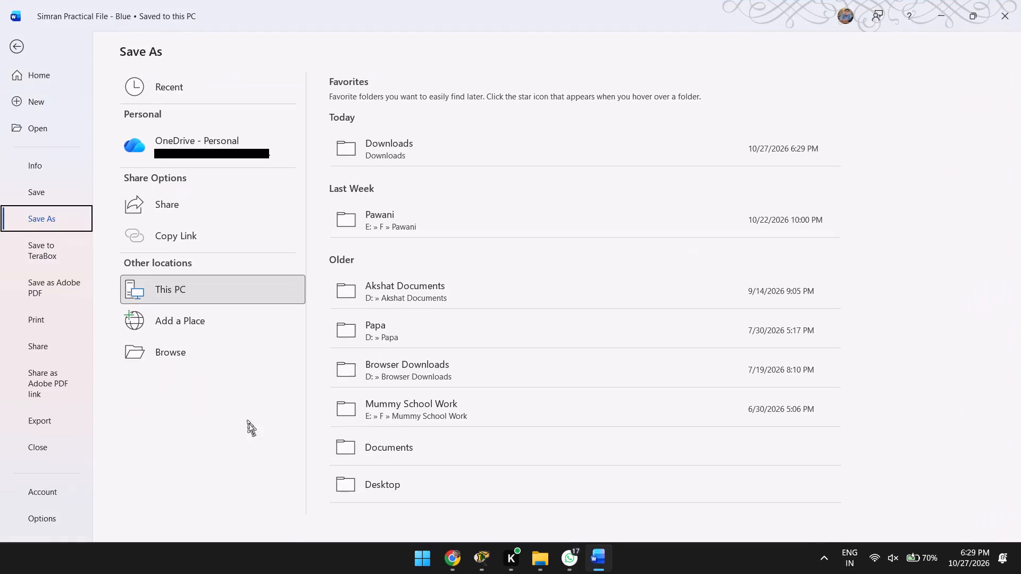
pyautogui.click(178, 350)
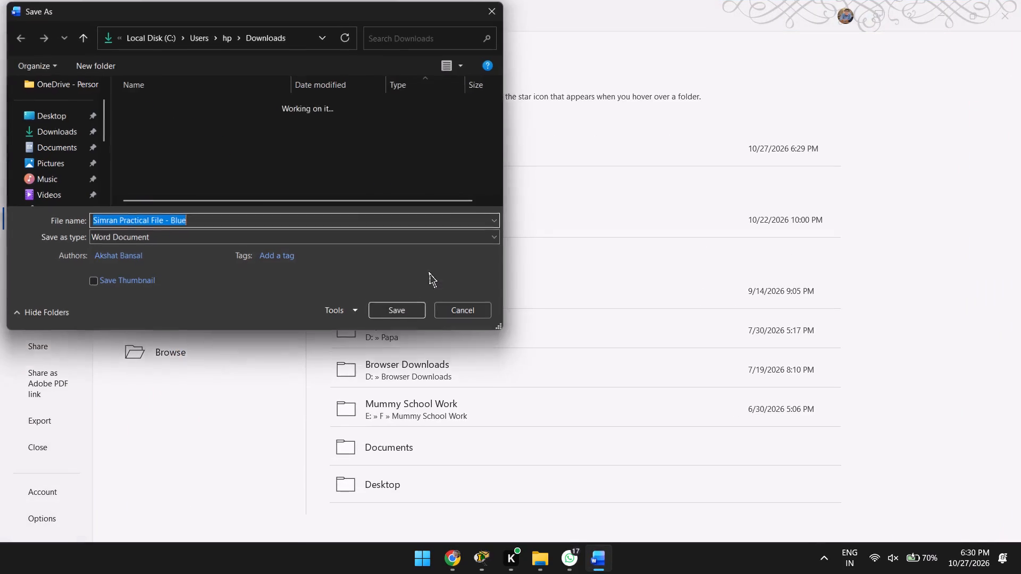
pyautogui.click(234, 237)
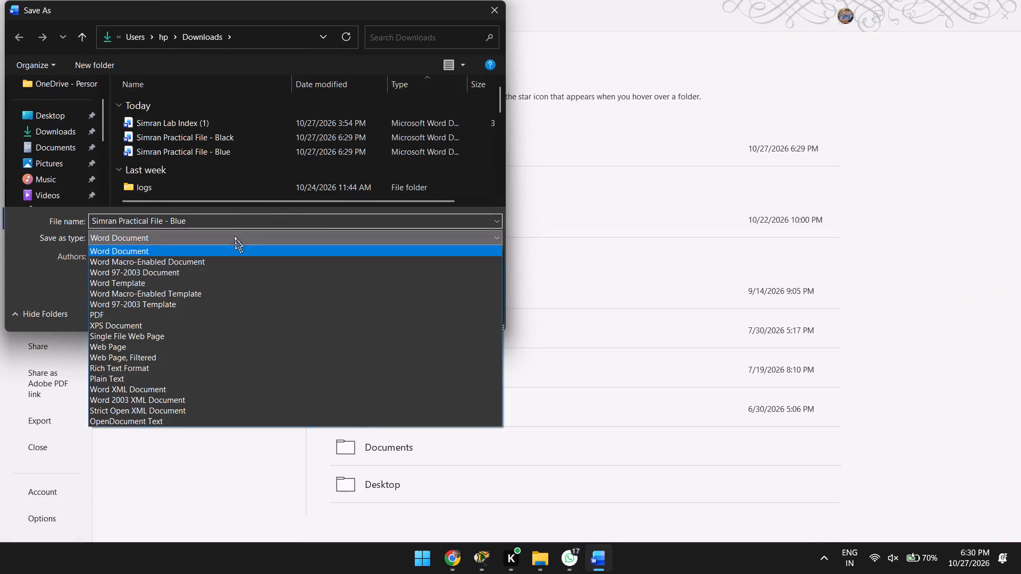
pyautogui.click(210, 311)
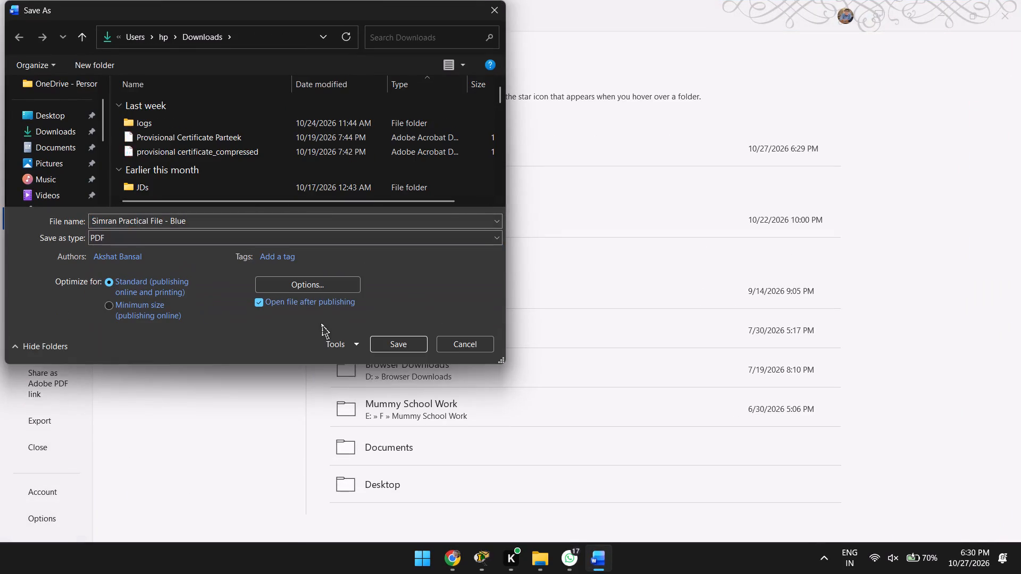
pyautogui.click(250, 263)
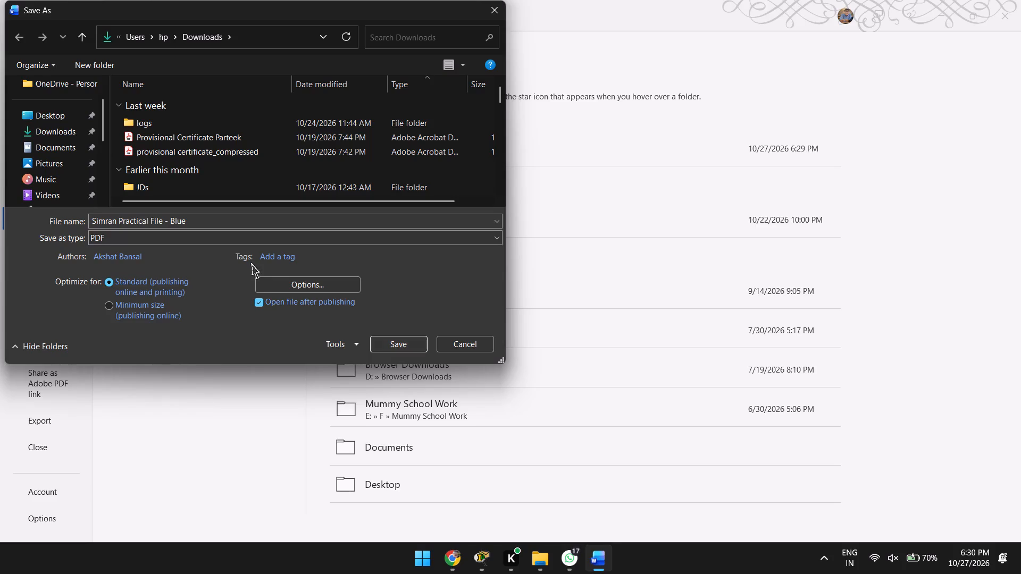
pyautogui.click(56, 131)
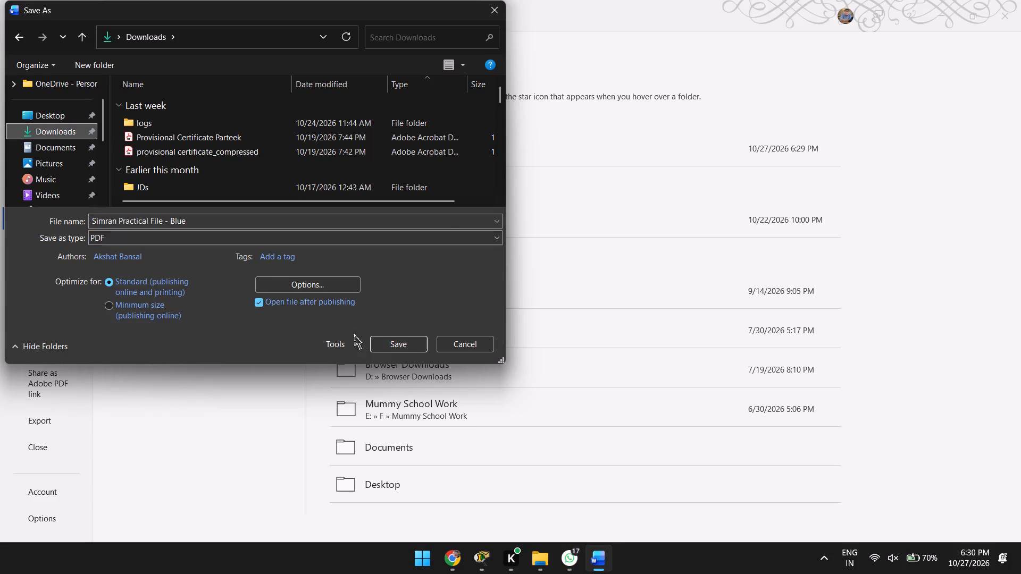
pyautogui.click(378, 338)
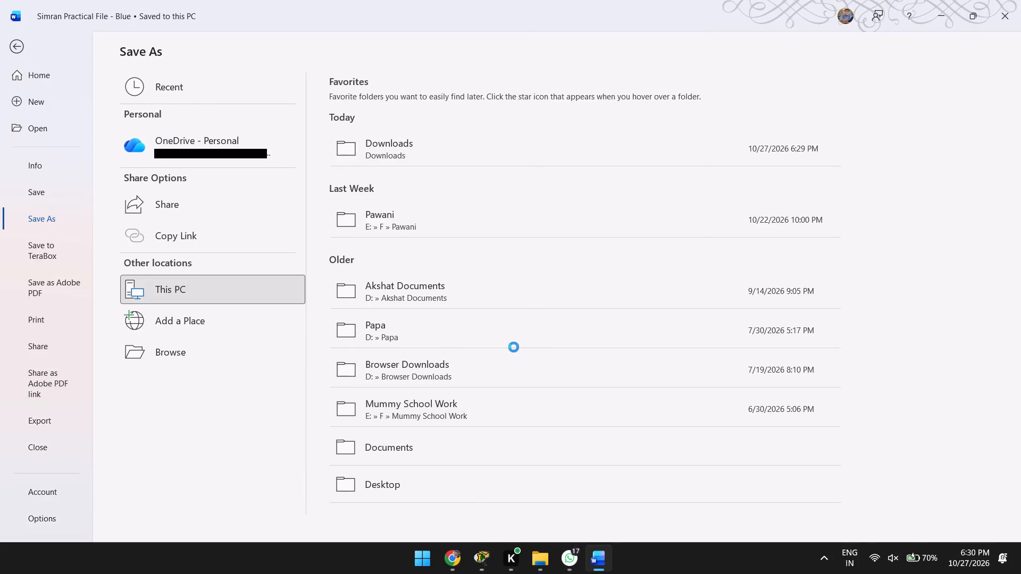
# Save the blue Word document again.
pyautogui.click(610, 395)
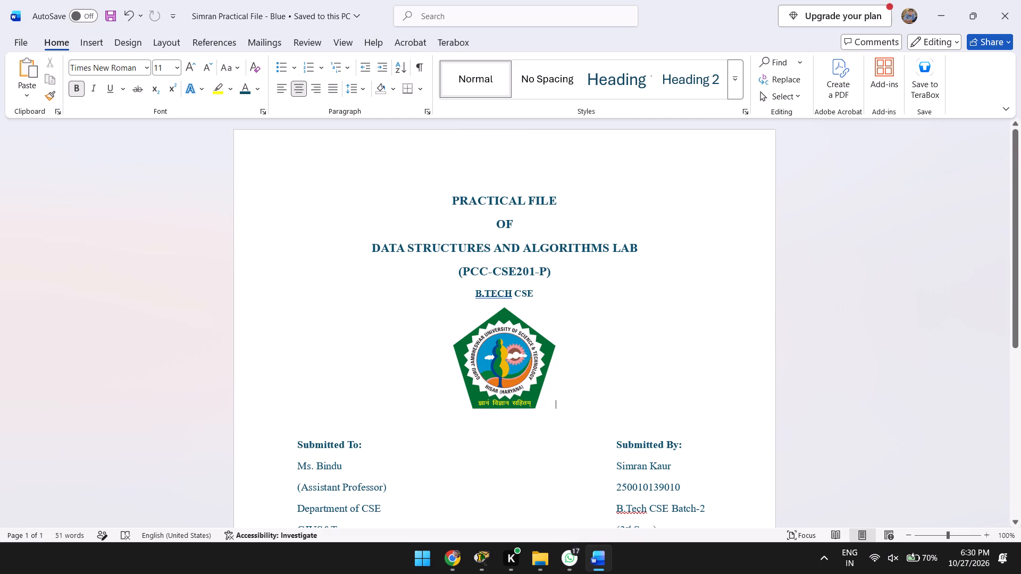
pyautogui.hotkey('ctrl', 's')
# Bring up the published blue PDF in Acrobat at full window size, and switch back to the Word document.
pyautogui.hotkey('ctrl', 'a')
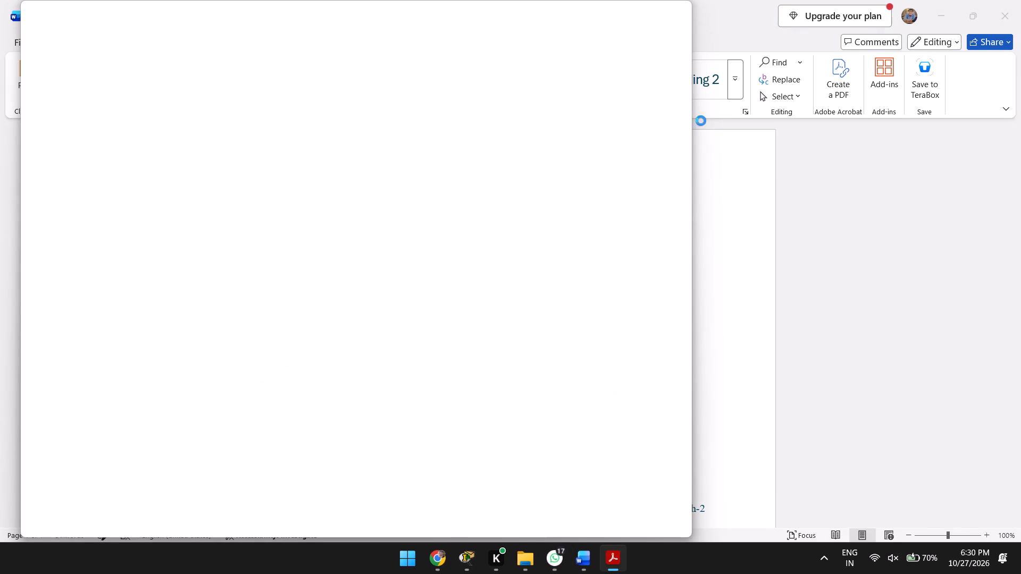
pyautogui.click(808, 251)
pyautogui.hotkey('ctrl', 'a')
pyautogui.click(808, 251)
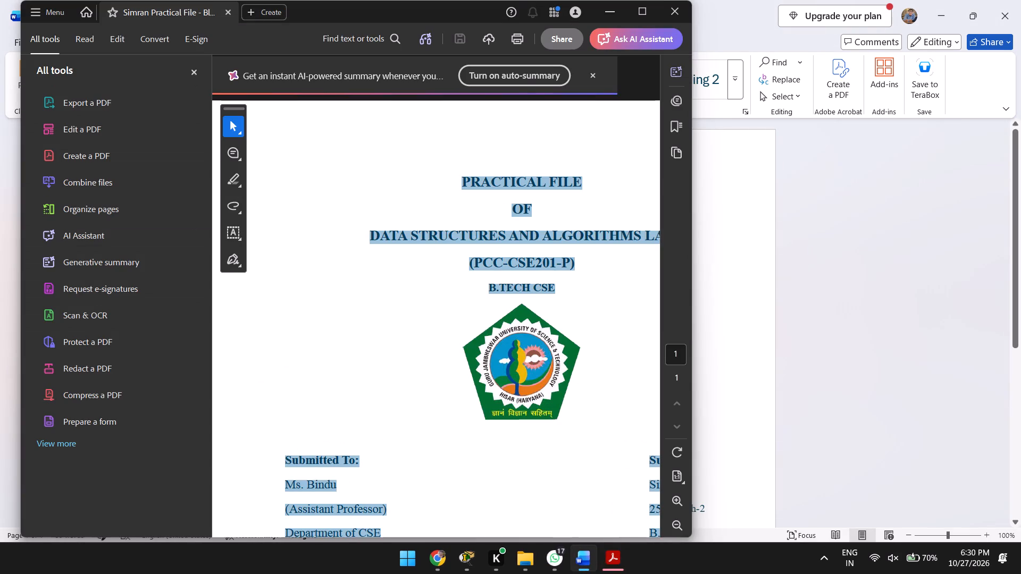
pyautogui.click(774, 287)
pyautogui.click(772, 324)
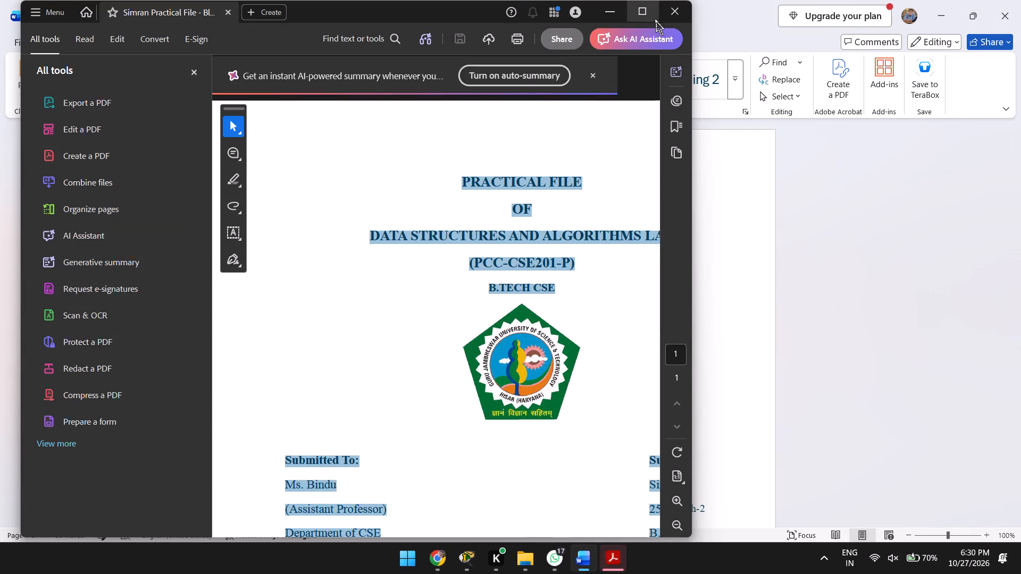
pyautogui.doubleClick(655, 19)
pyautogui.click(639, 1)
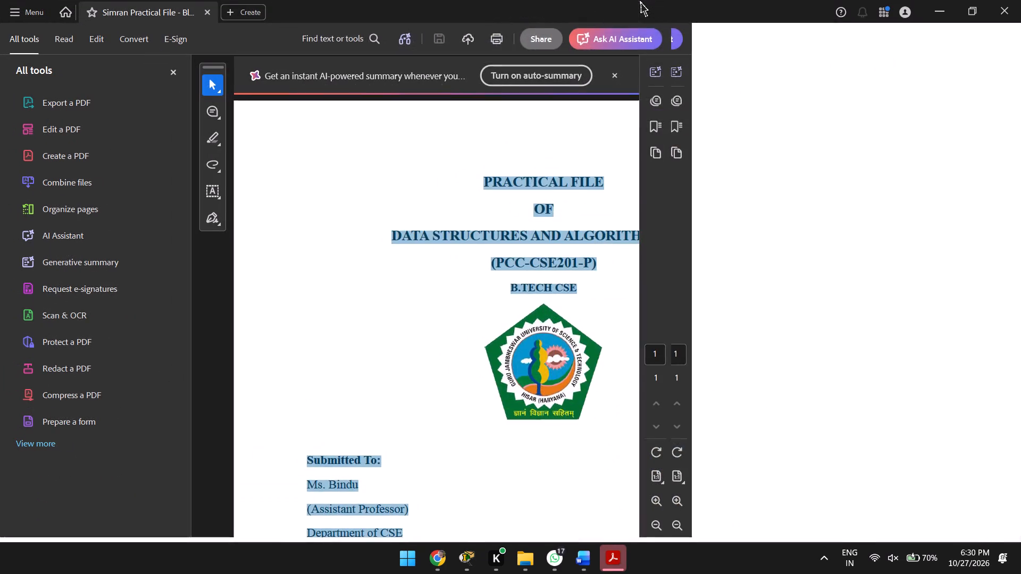
pyautogui.click(699, 417)
pyautogui.hotkey('alt', 'Tab')
pyautogui.click(667, 348)
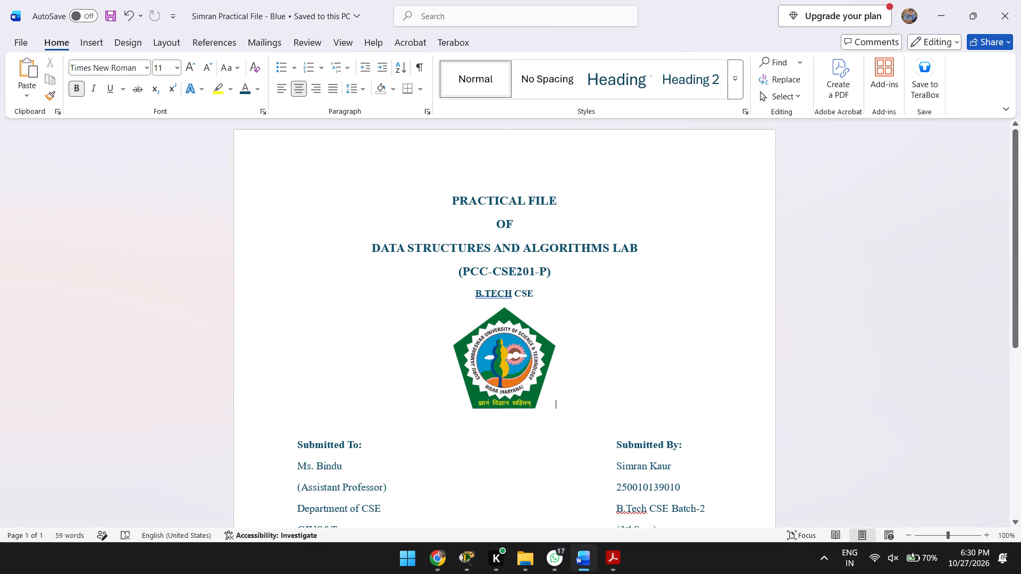
# Recolour all text on the page black and check it down to the session line.
pyautogui.hotkey('ctrl', 'a')
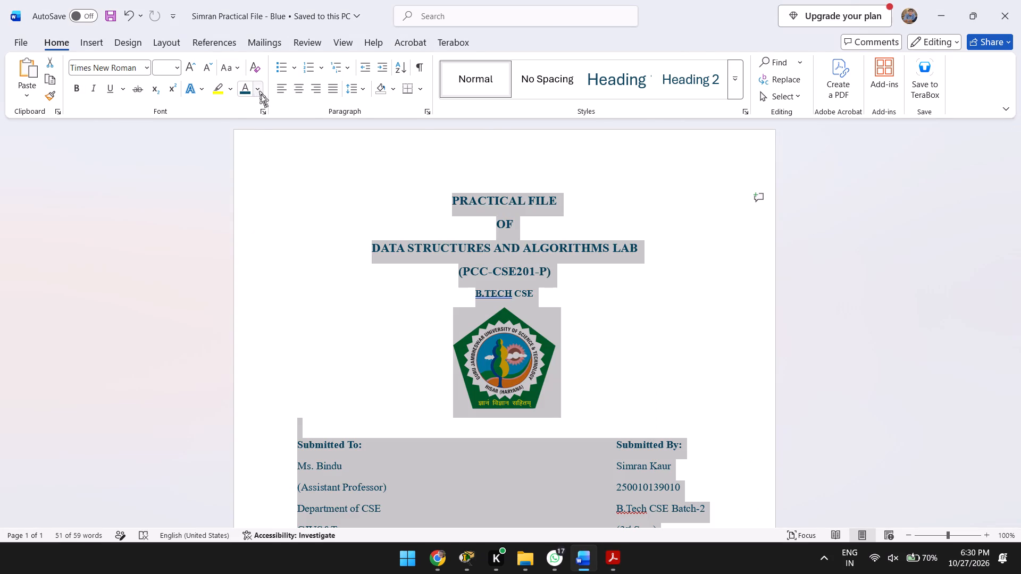
pyautogui.click(260, 91)
pyautogui.click(262, 173)
pyautogui.scroll(-1, 496, 316)
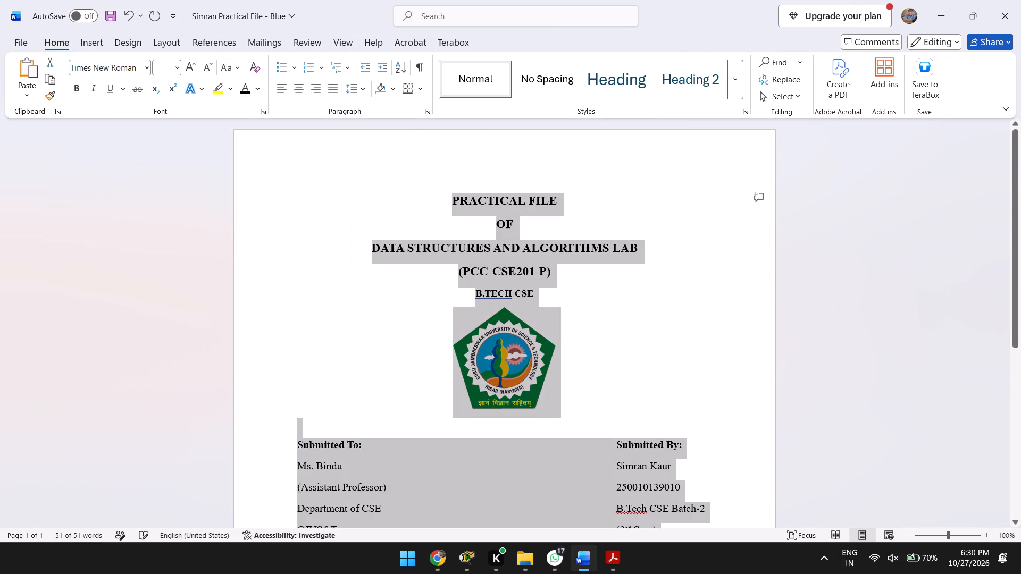
pyautogui.scroll(-1, 496, 316)
pyautogui.click(731, 303)
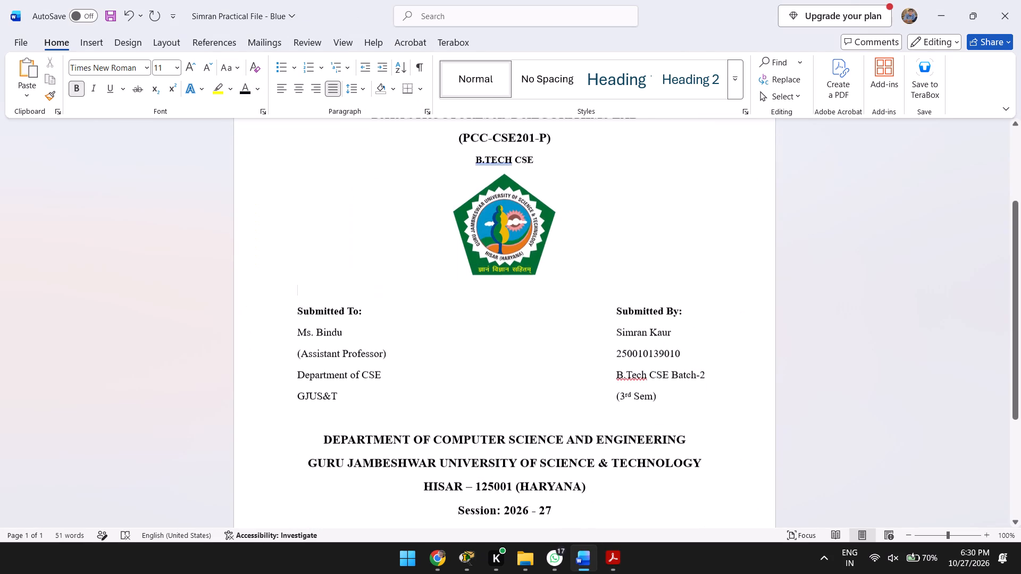
# Save the document as Simran Practical File - Black in Downloads, replacing the existing Word file.
pyautogui.click(12, 45)
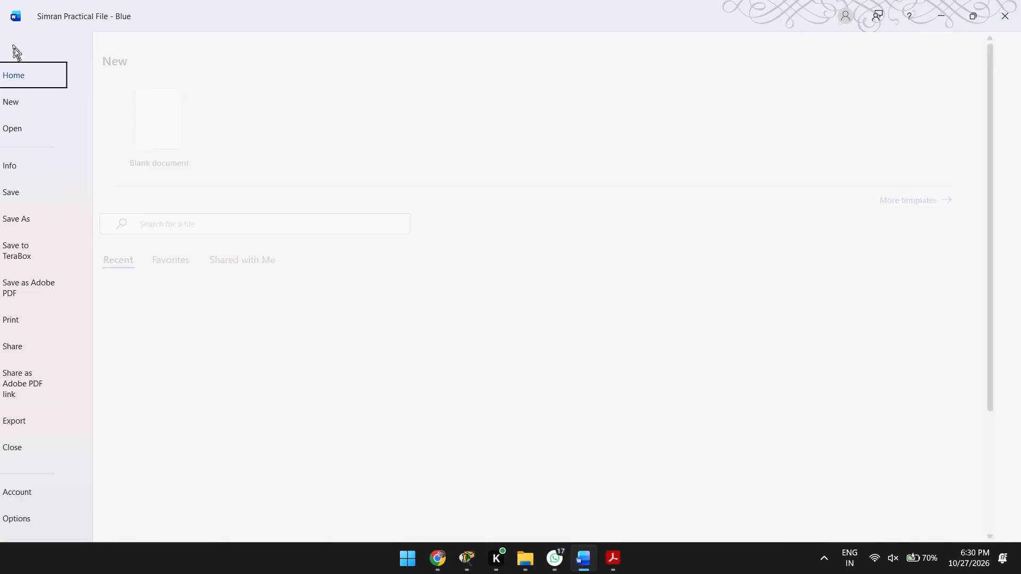
pyautogui.click(55, 221)
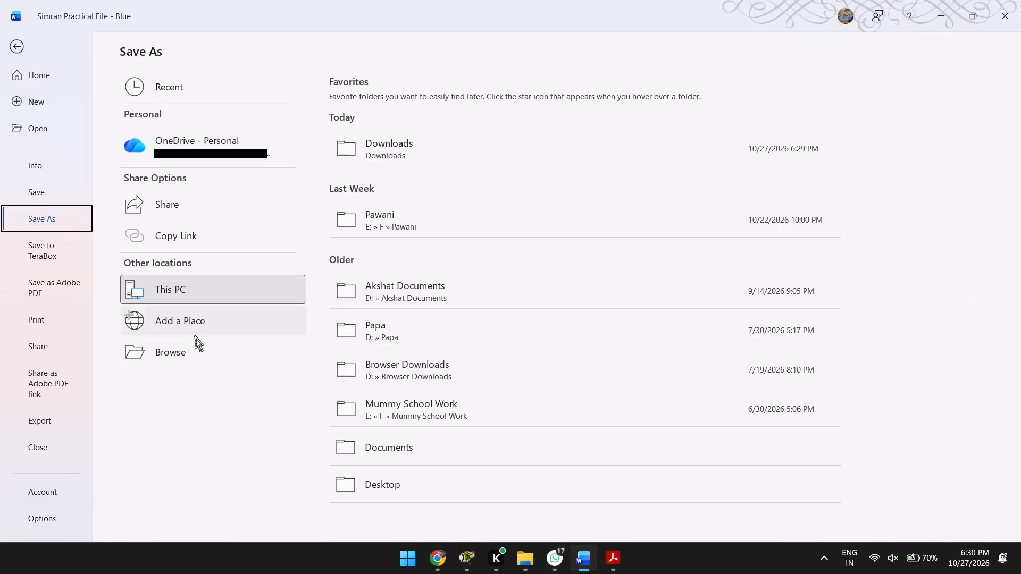
pyautogui.click(194, 347)
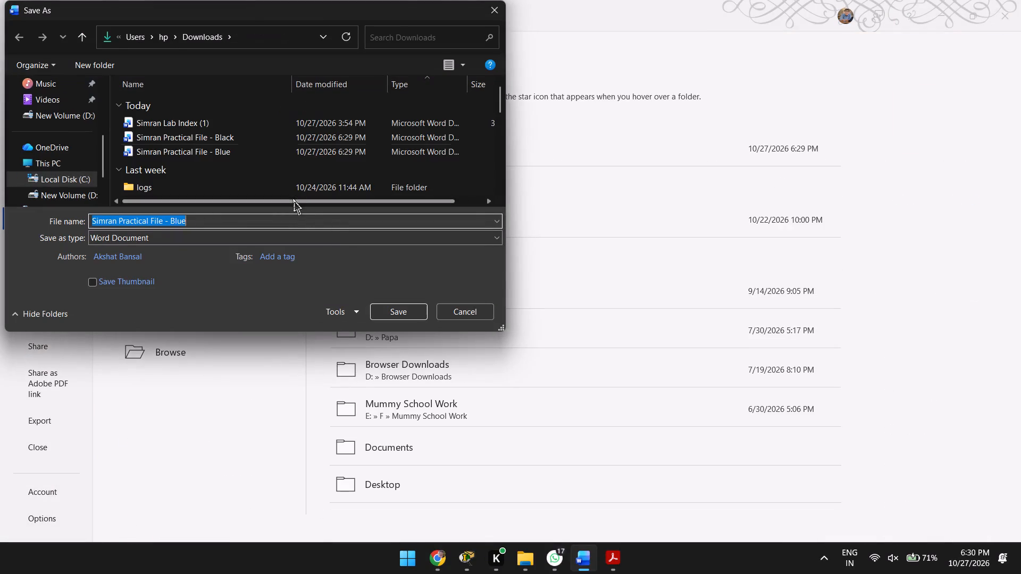
pyautogui.doubleClick(216, 141)
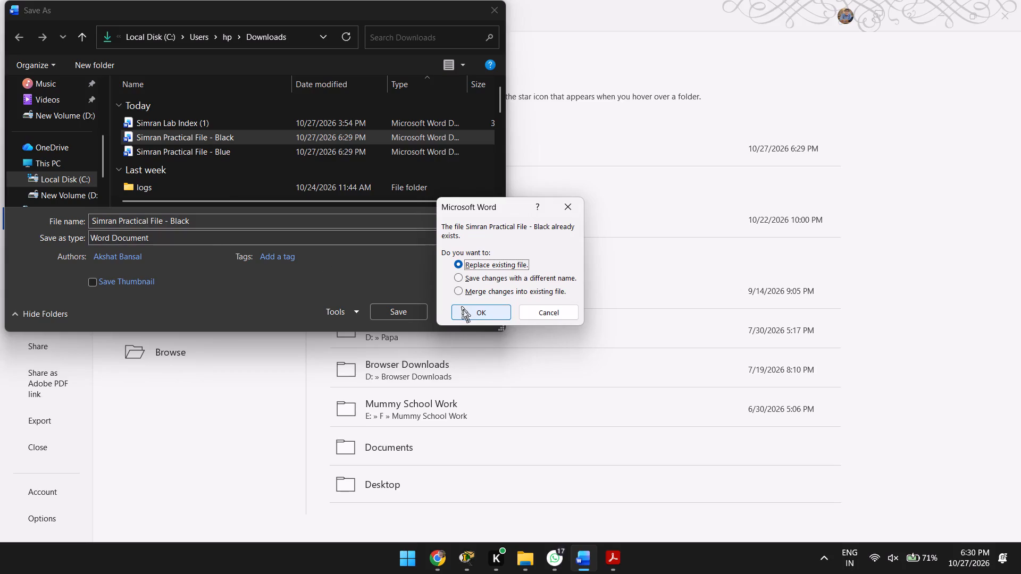
pyautogui.click(464, 307)
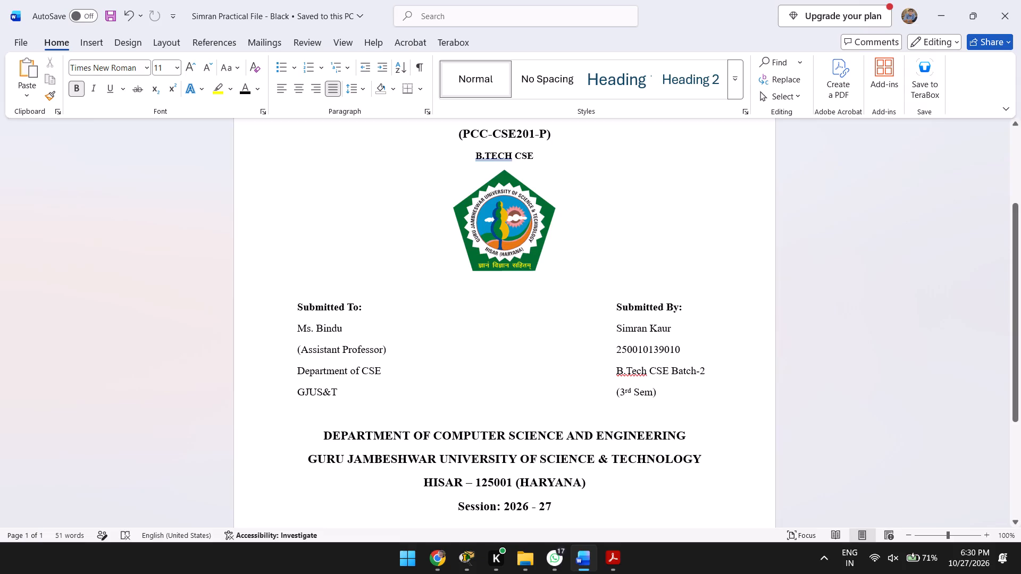
# Open the Save As options for the black document.
pyautogui.click(27, 45)
pyautogui.click(46, 221)
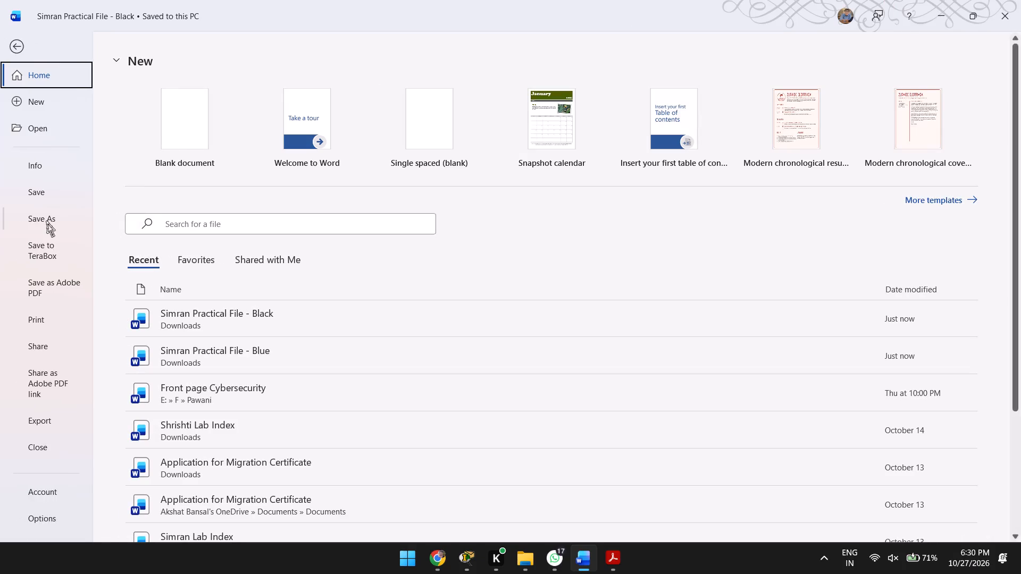
# Save the black document as a PDF named Simran Practical File - Black in the Downloads folder.
pyautogui.click(199, 345)
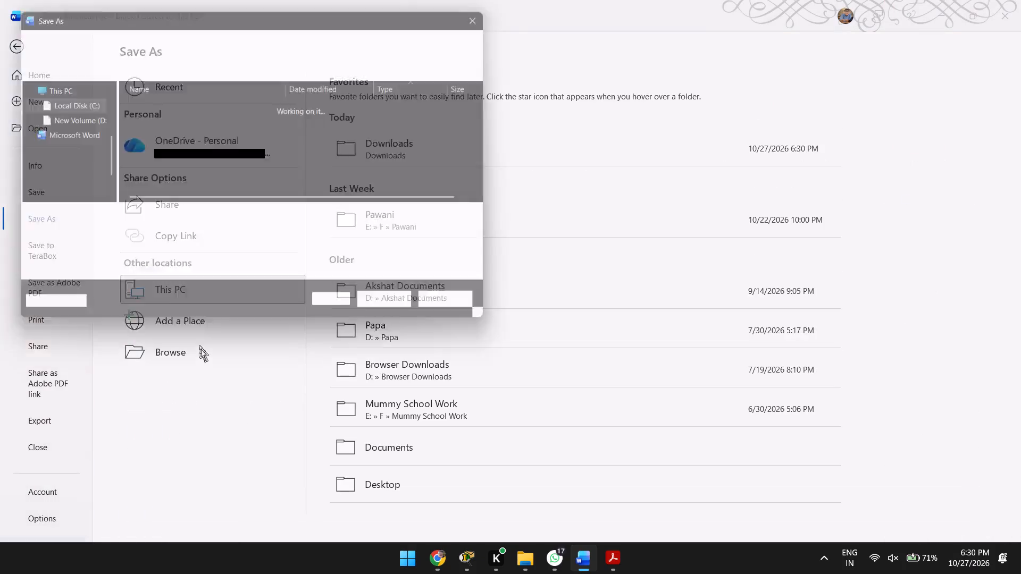
pyautogui.click(398, 241)
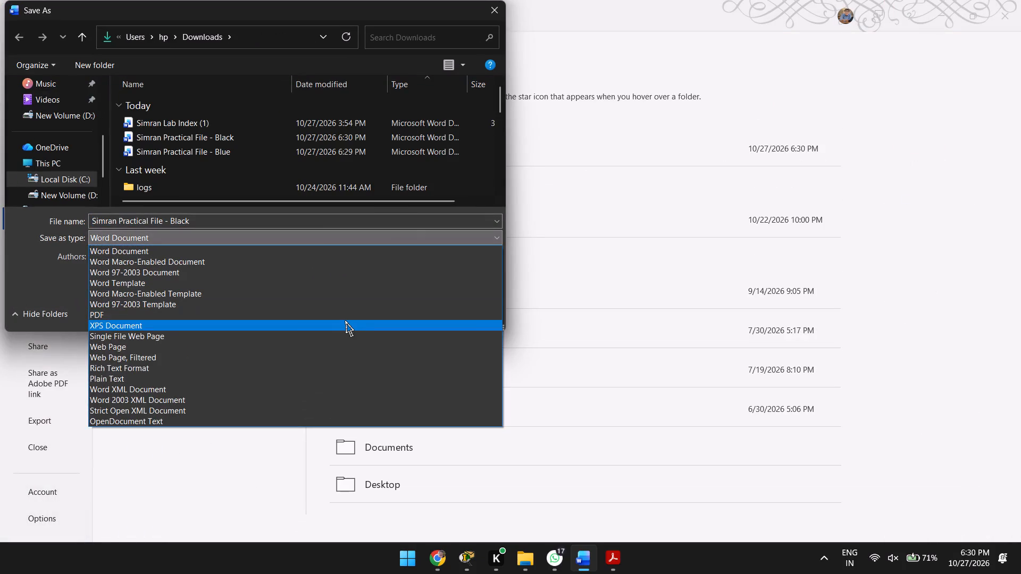
pyautogui.click(348, 317)
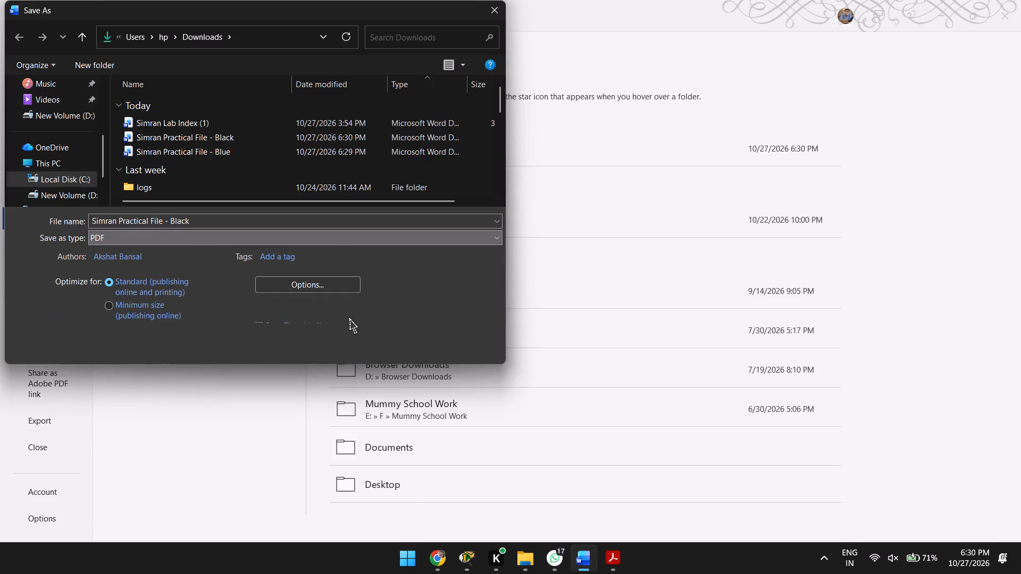
pyautogui.click(399, 343)
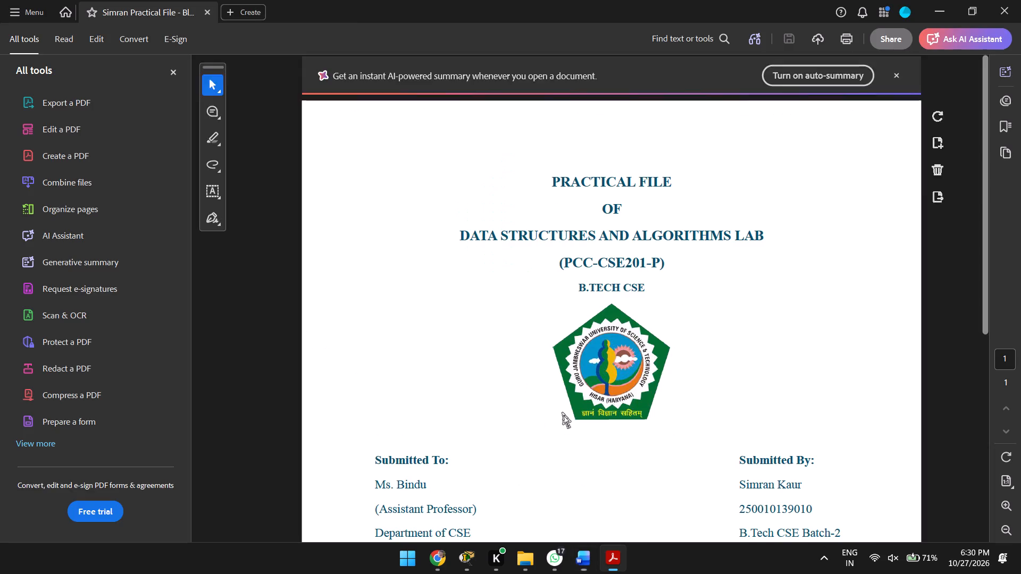
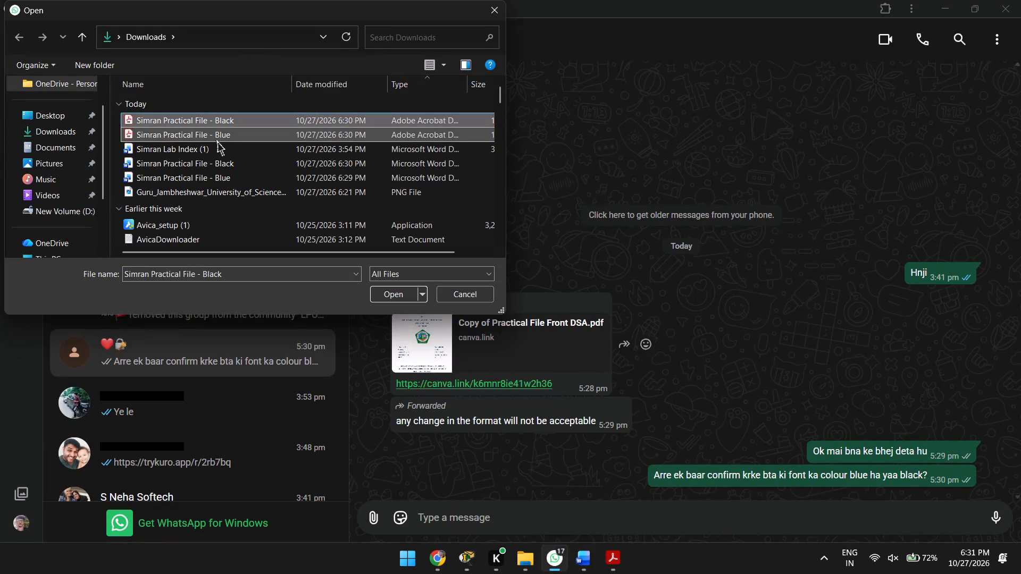
# Add the Simran Practical File - Black Word document and the Guru Jambheshwar University logo PNG to the selected PDFs for the WhatsApp chat.
pyautogui.keyDown('ctrl'); pyautogui.click(219, 168); pyautogui.keyUp('ctrl')
pyautogui.keyDown('ctrl'); pyautogui.click(219, 185); pyautogui.keyUp('ctrl')
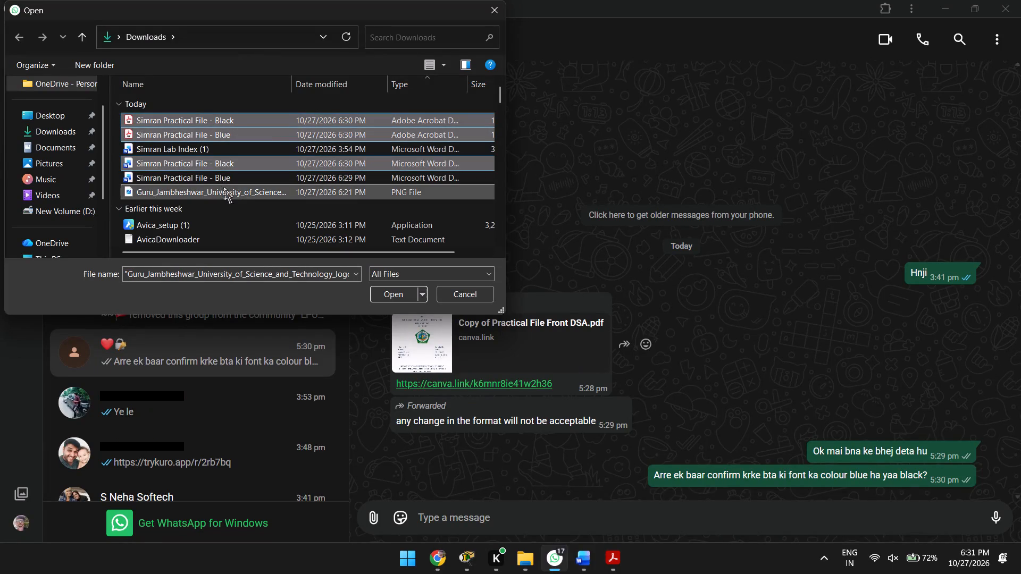
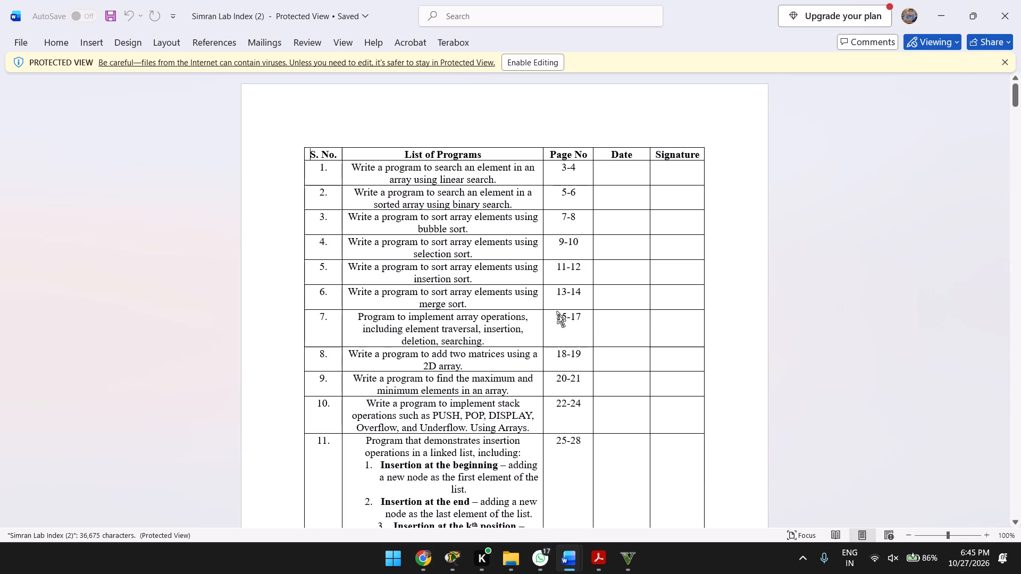
# Enable editing of the Simran Lab Index (2) document.
pyautogui.click(543, 59)
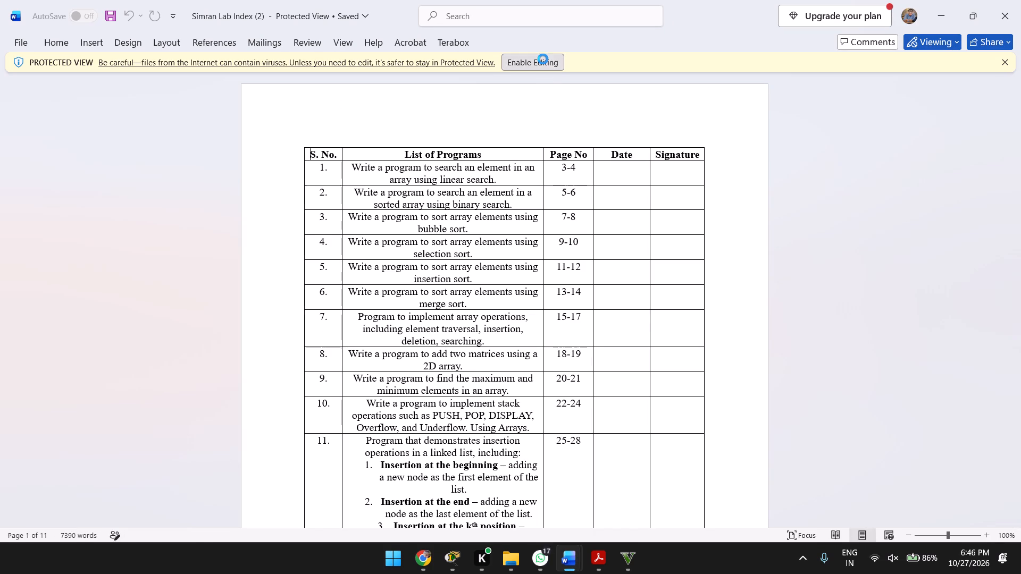
pyautogui.scroll(1, 545, 293)
pyautogui.scroll(4, 360, 112)
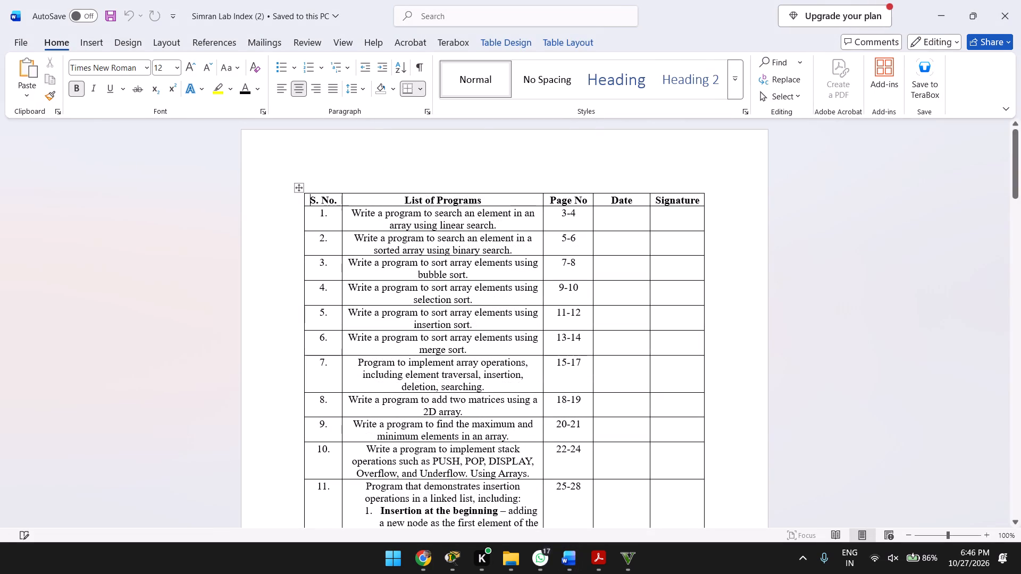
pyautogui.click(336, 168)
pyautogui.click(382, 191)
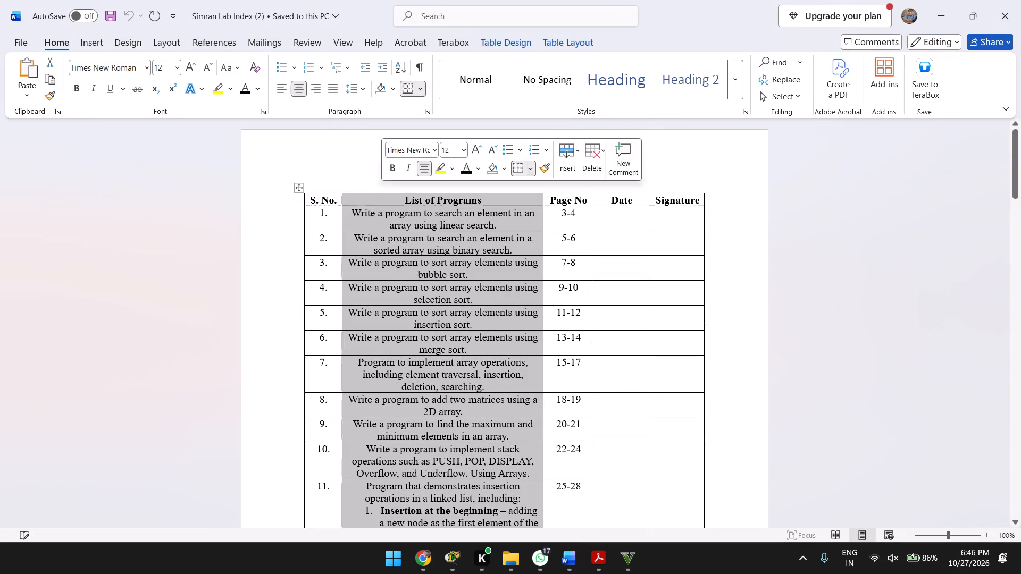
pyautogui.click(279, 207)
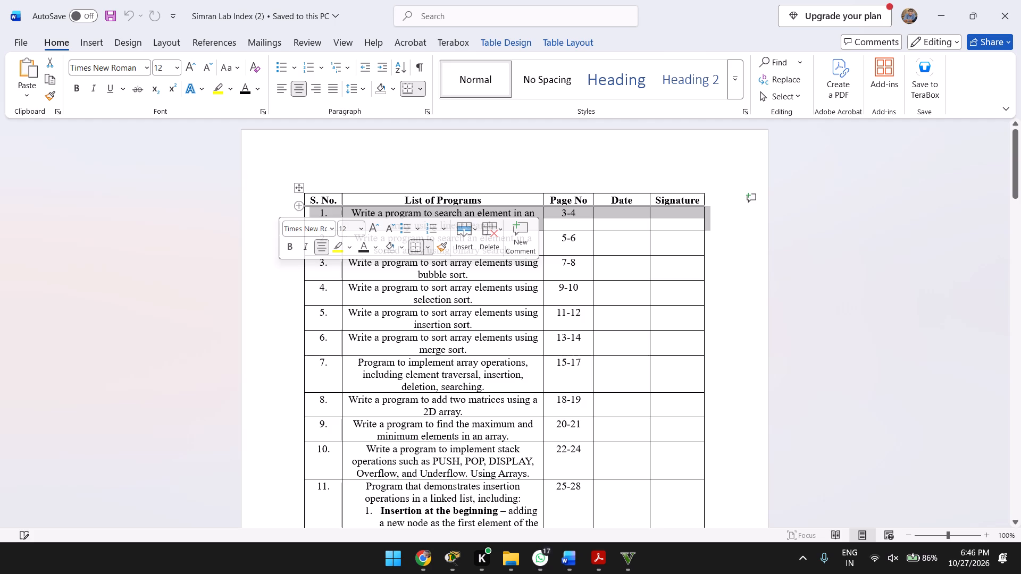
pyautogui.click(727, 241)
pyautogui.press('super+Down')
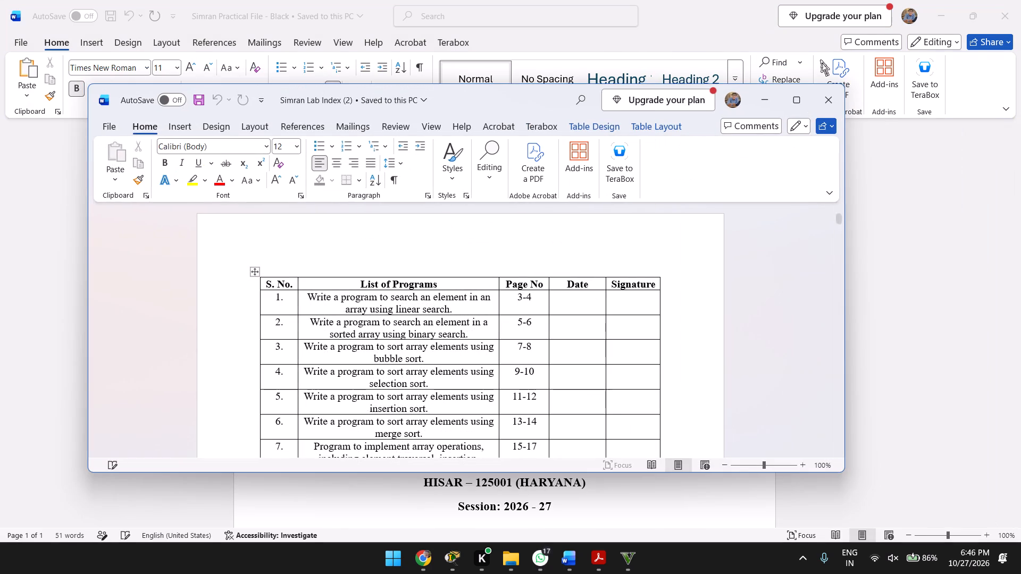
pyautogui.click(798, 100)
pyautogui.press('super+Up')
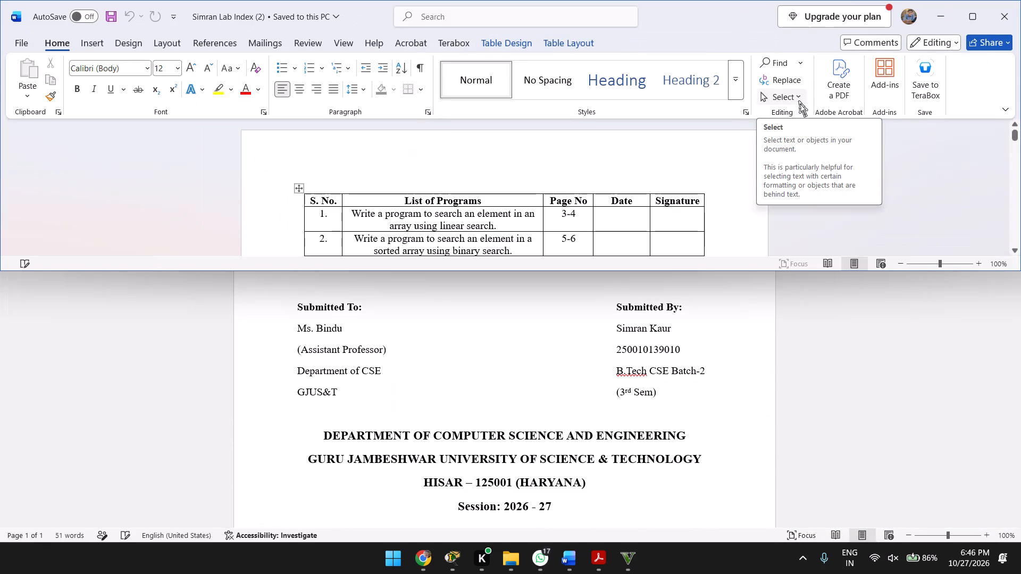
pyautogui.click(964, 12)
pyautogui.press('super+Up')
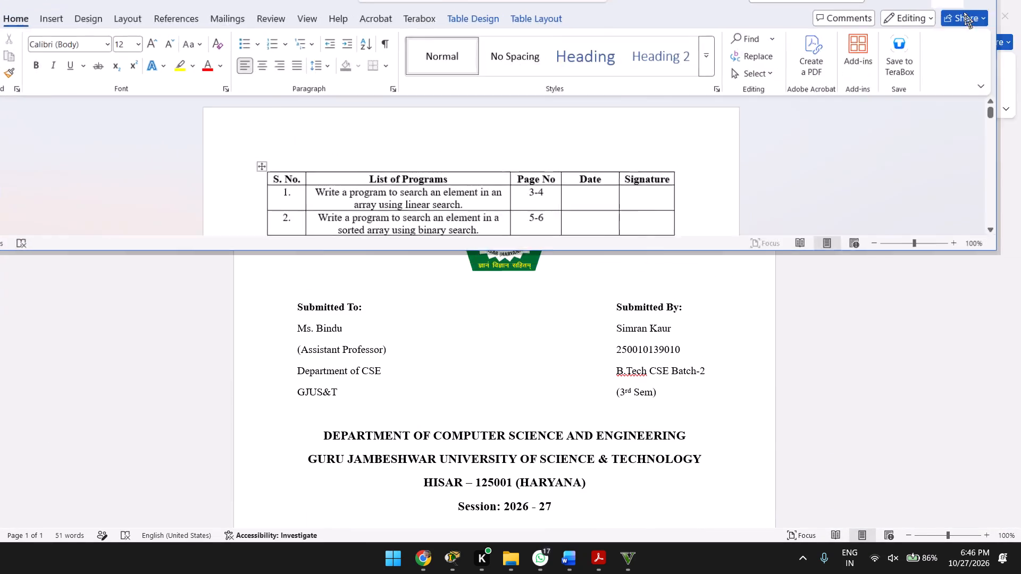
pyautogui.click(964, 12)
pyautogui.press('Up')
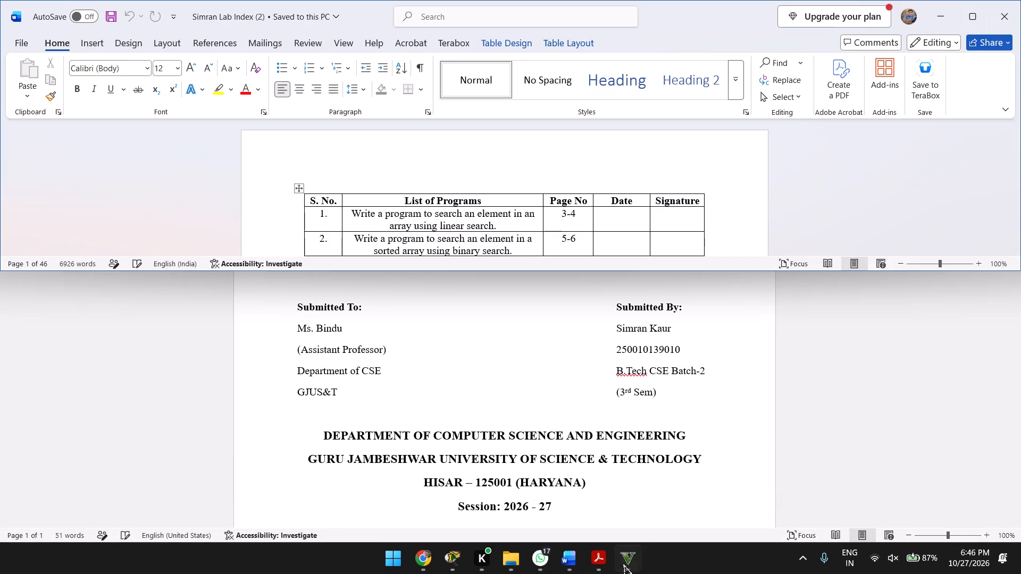
# Switch to Grand Theft Auto V and exit the game to Windows.
pyautogui.click(618, 573)
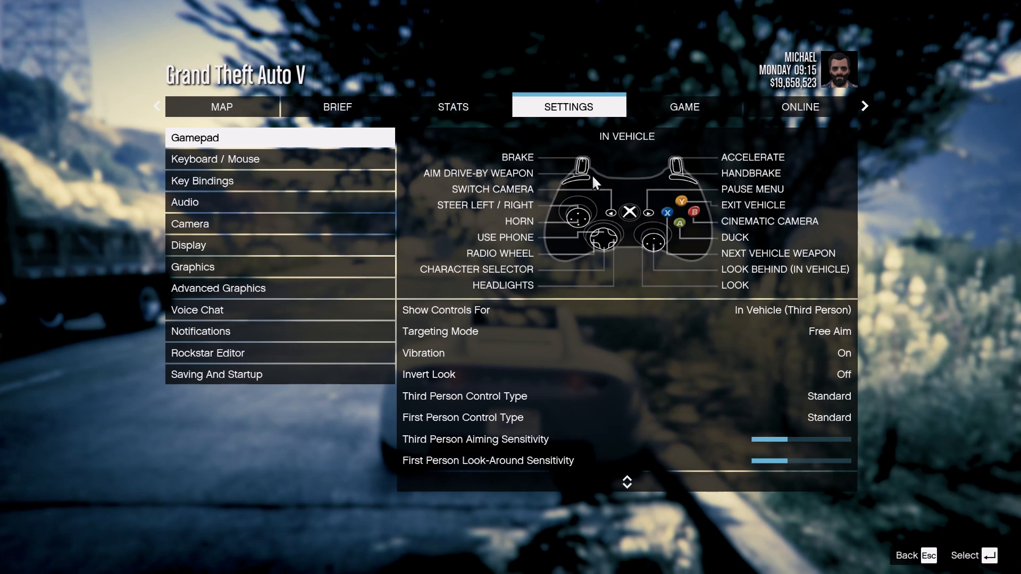
pyautogui.click(684, 100)
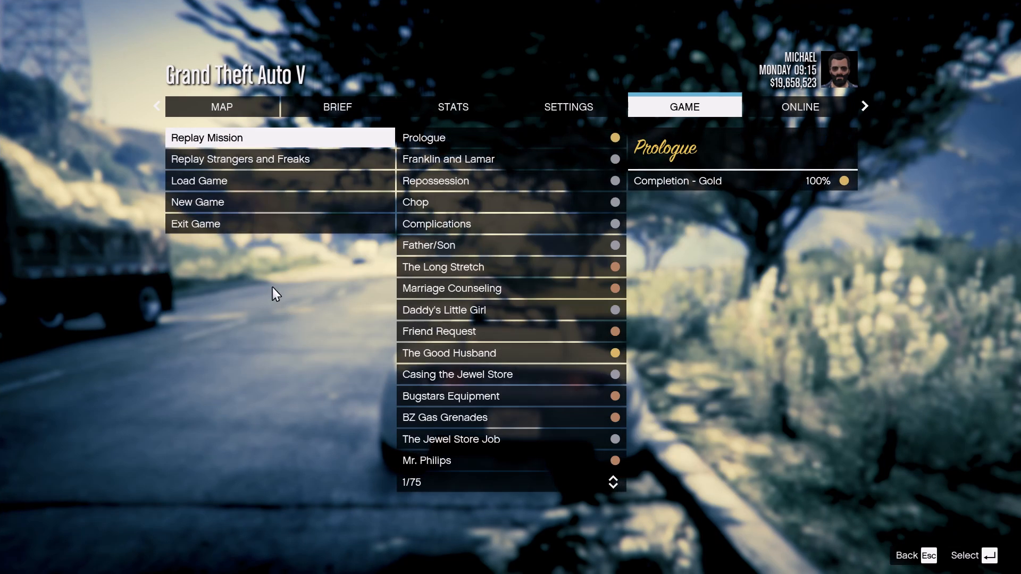
pyautogui.click(286, 214)
pyautogui.press('Return')
pyautogui.press('Return')
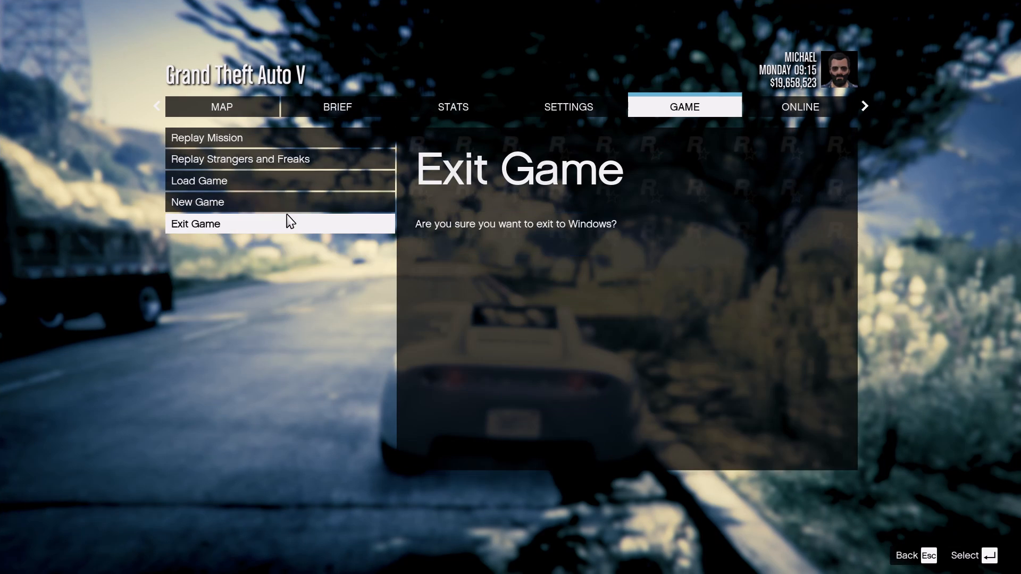
pyautogui.click(956, 550)
pyautogui.click(977, 551)
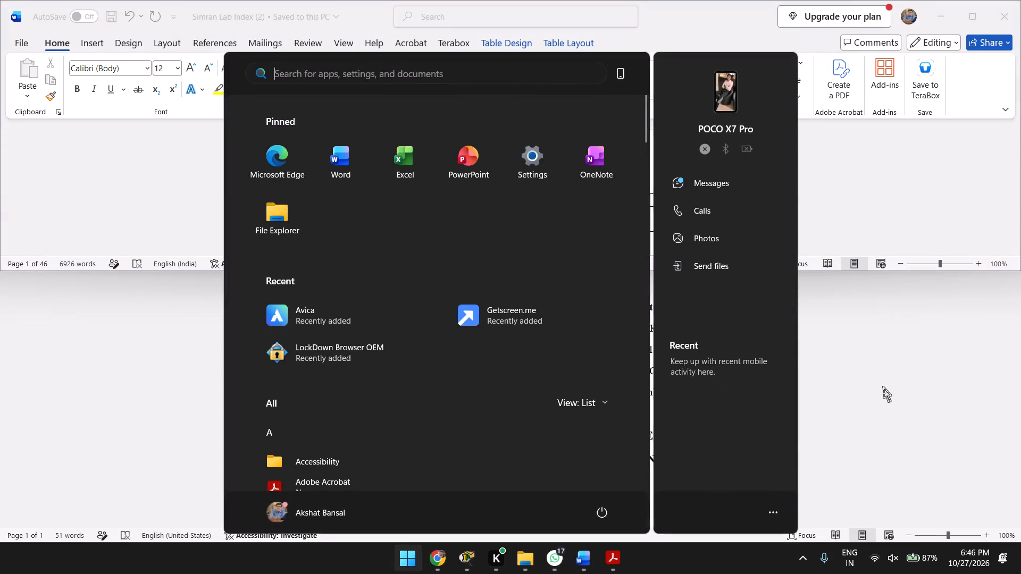
# Maximize the Simran Lab Index (2) window and place the cursor at the start of the S. No. header cell.
pyautogui.click(976, 17)
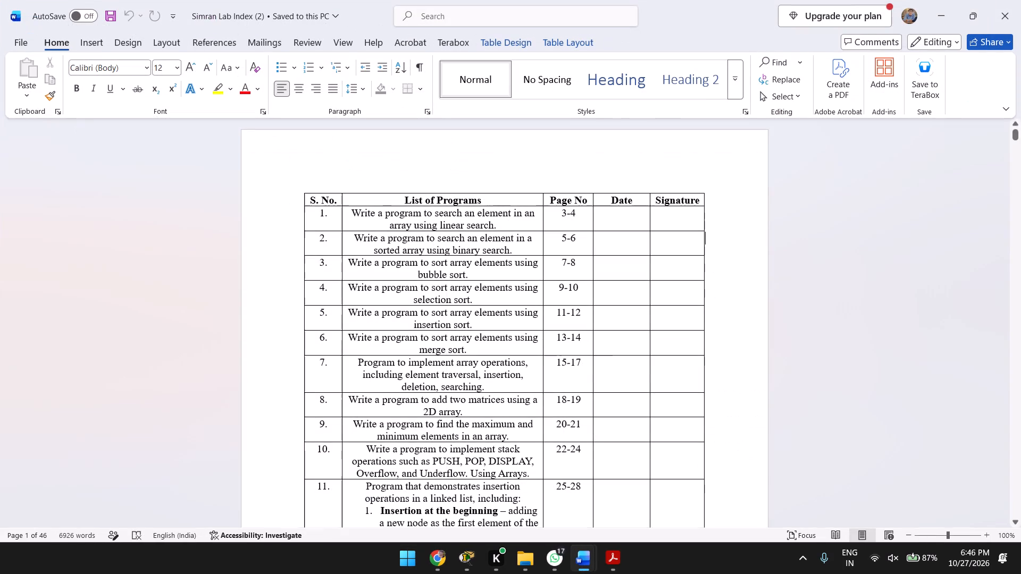
pyautogui.press('Up')
pyautogui.press('Up')
pyautogui.press('Up')
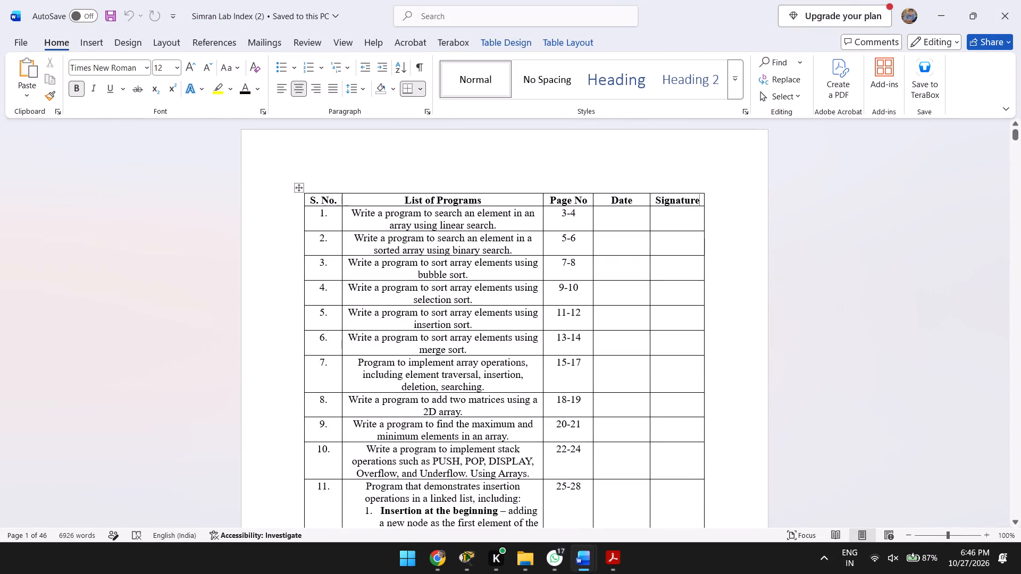
pyautogui.press('Up')
pyautogui.press('Up')
pyautogui.press('Up')
pyautogui.press('Up')
pyautogui.press('Left')
pyautogui.press('Left')
pyautogui.press('Left')
pyautogui.press('Left')
pyautogui.press('Left')
pyautogui.press('Left')
pyautogui.press('Left')
pyautogui.press('Left')
pyautogui.press('Left')
pyautogui.press('Left')
pyautogui.press('Left')
pyautogui.press('Left')
pyautogui.press('Left')
pyautogui.press('Left')
pyautogui.press('Left')
pyautogui.press('Left')
pyautogui.press('Left')
pyautogui.press('Left')
pyautogui.press('Left')
pyautogui.press('Left')
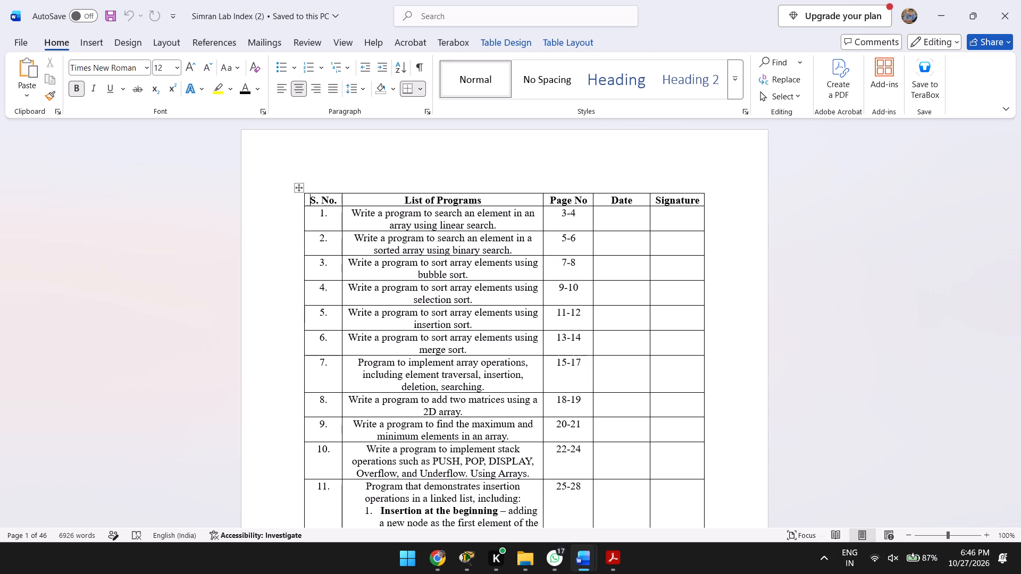
# Look through the programs table down to the start of Program 1 and return to the first page.
pyautogui.scroll(-1, 729, 283)
pyautogui.scroll(-4, 609, 394)
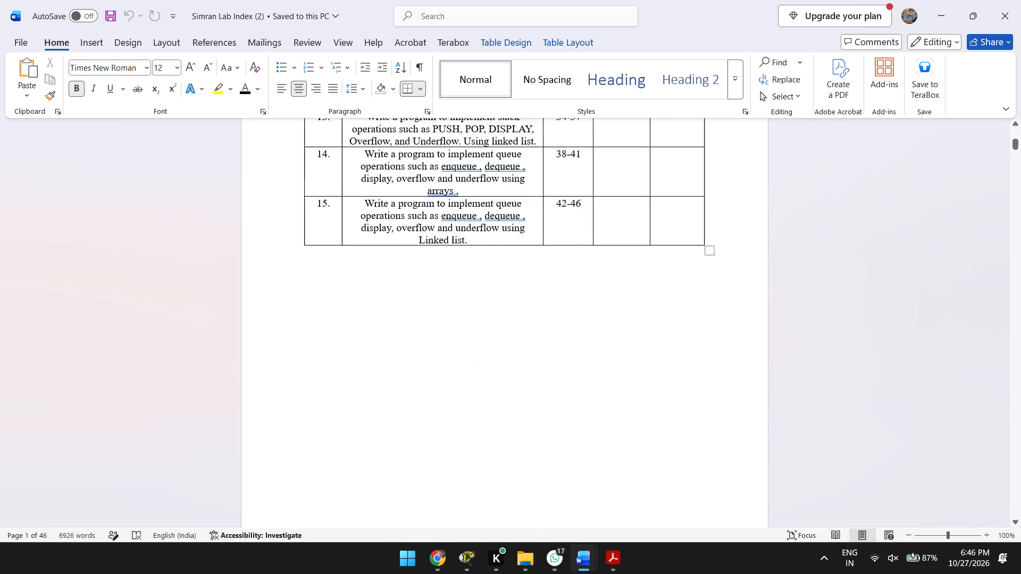
pyautogui.scroll(1, 609, 394)
pyautogui.scroll(-2, 609, 394)
pyautogui.scroll(1, 609, 394)
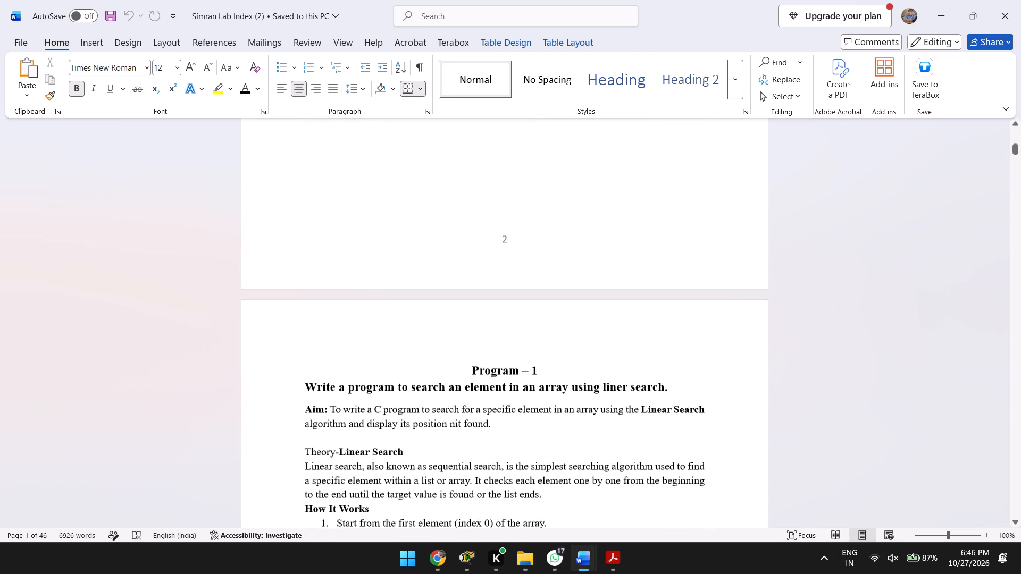
pyautogui.scroll(11, 609, 394)
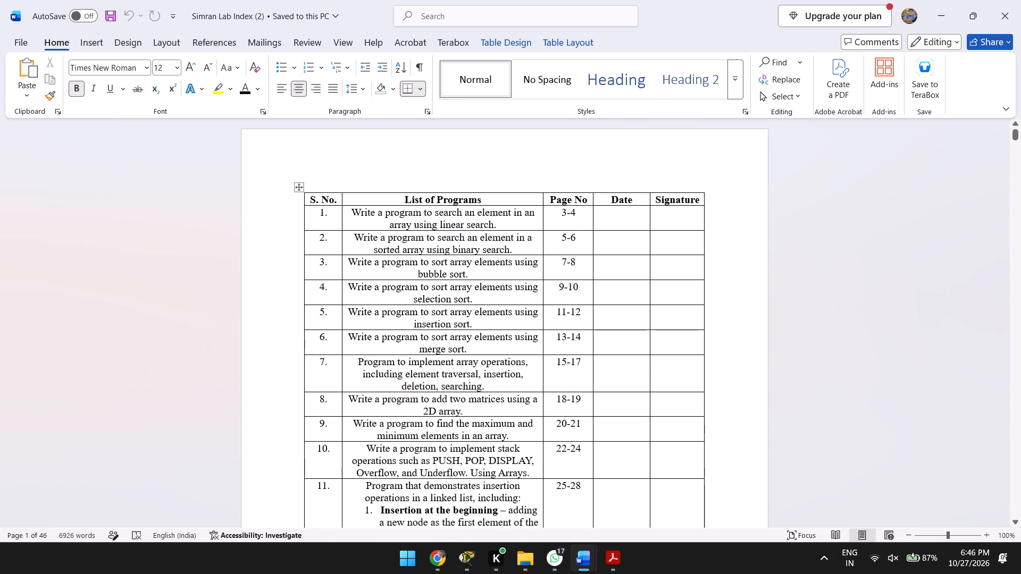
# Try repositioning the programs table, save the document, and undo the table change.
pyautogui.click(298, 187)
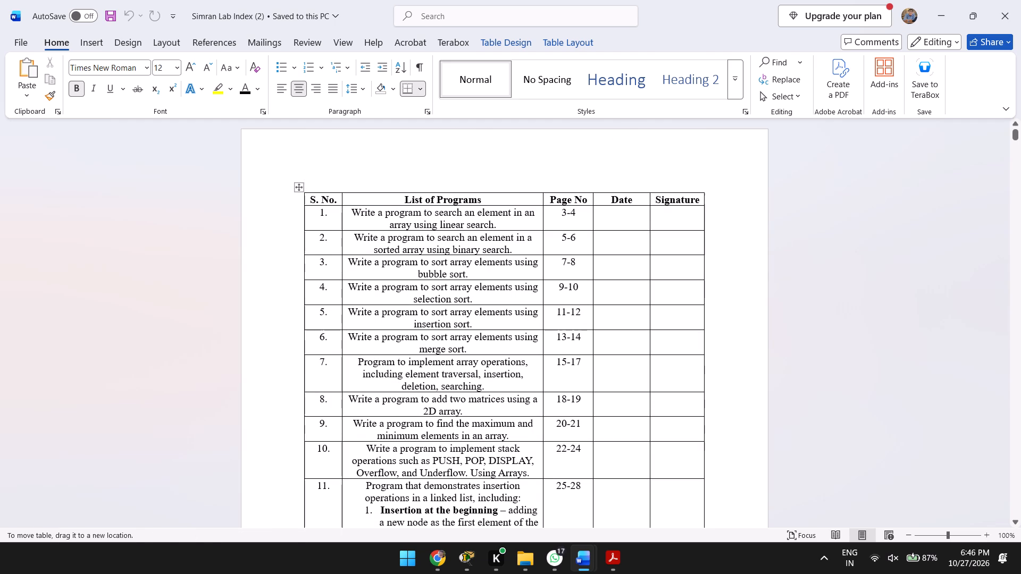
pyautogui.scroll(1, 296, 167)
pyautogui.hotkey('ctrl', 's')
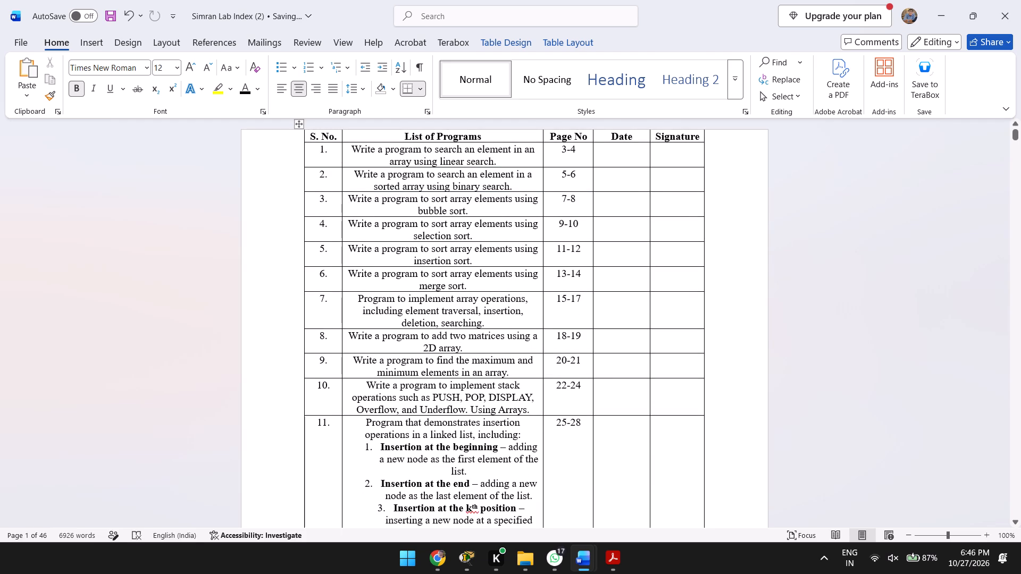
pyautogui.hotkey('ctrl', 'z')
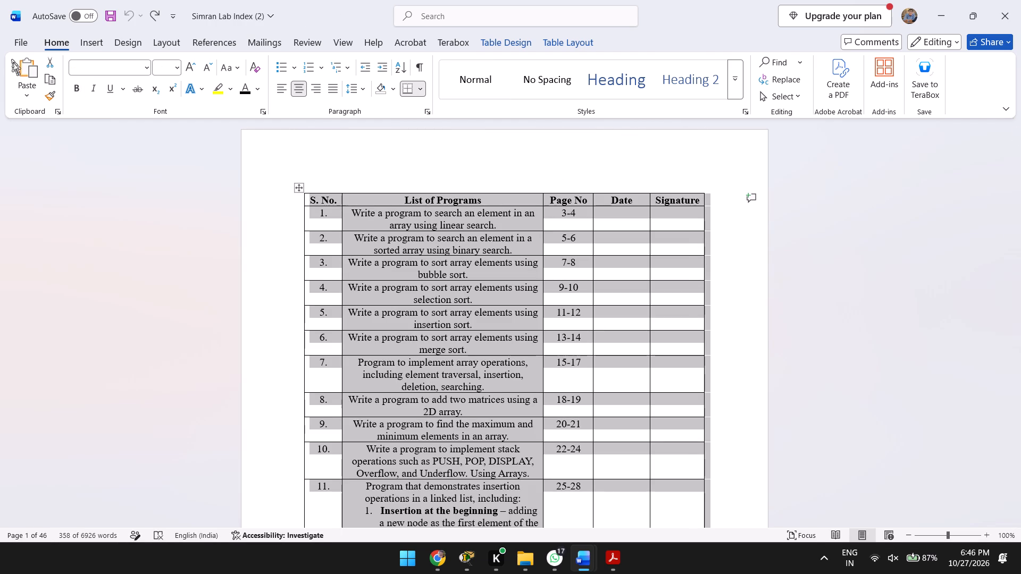
# Insert a blank page before the programs table and check the pages that follow it.
pyautogui.click(88, 47)
pyautogui.click(55, 75)
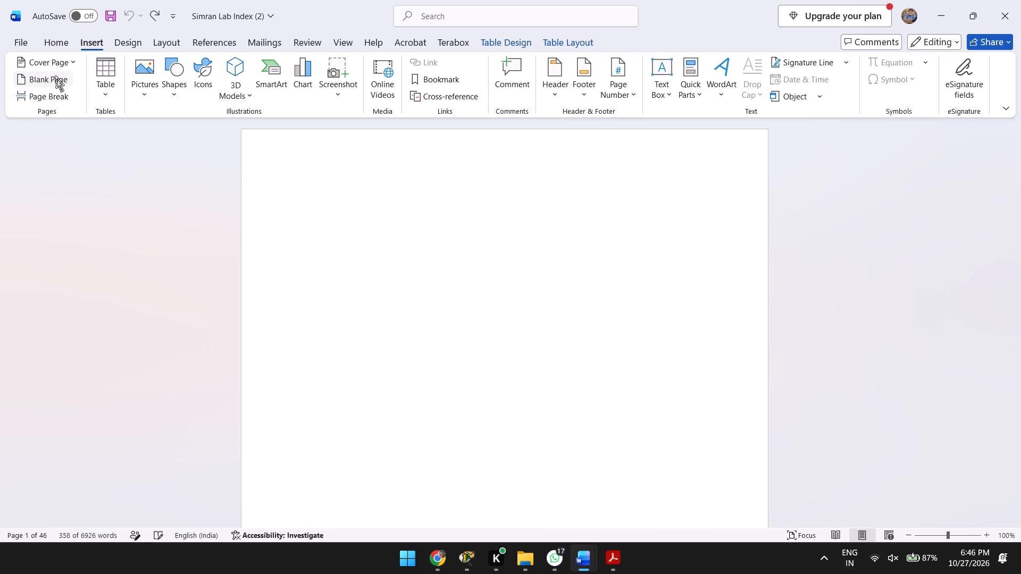
pyautogui.scroll(3, 193, 157)
pyautogui.scroll(-4, 354, 315)
pyautogui.scroll(1, 354, 315)
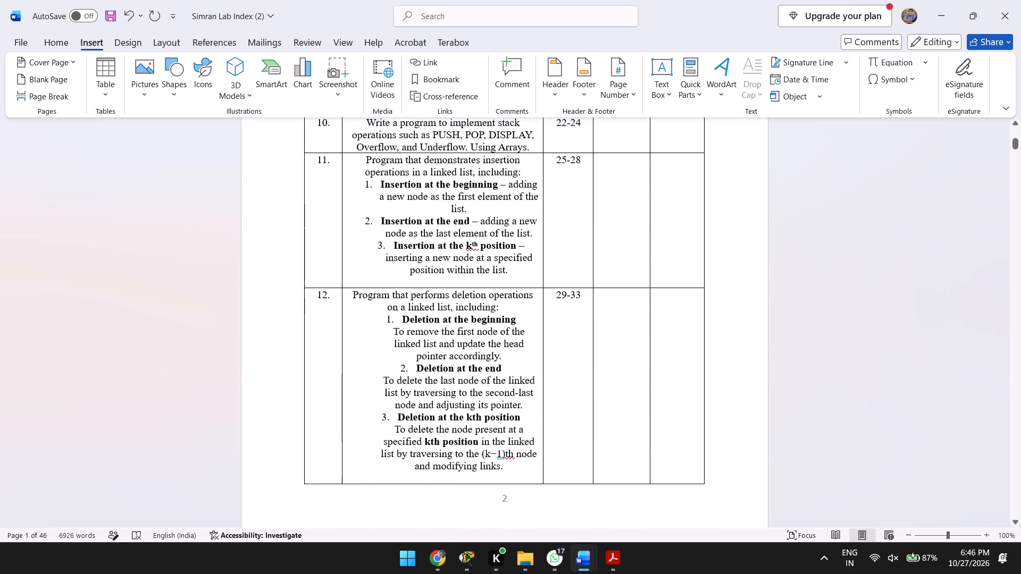
pyautogui.scroll(3, 354, 315)
pyautogui.scroll(-4, 354, 315)
pyautogui.scroll(4, 354, 315)
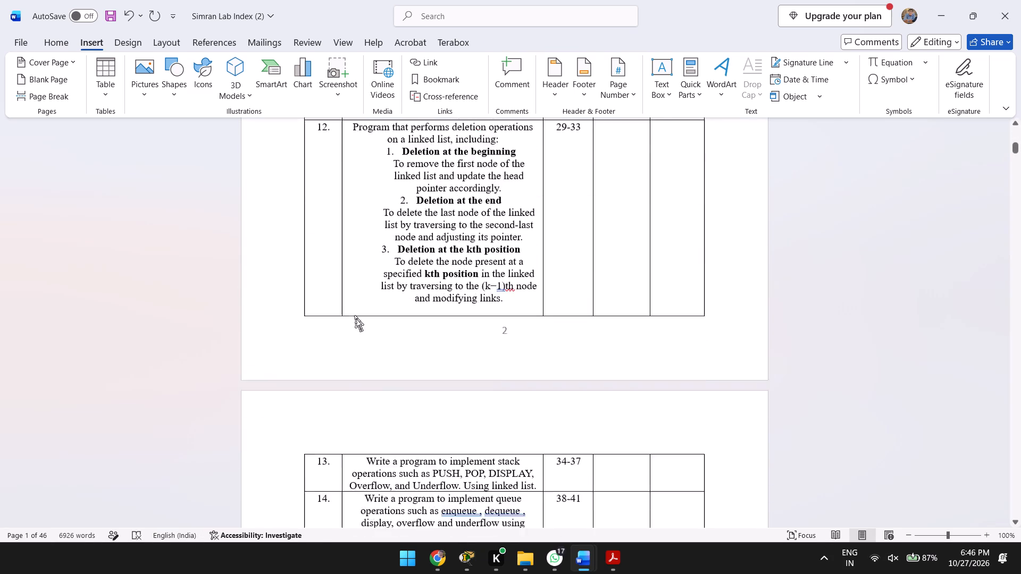
pyautogui.scroll(3, 354, 315)
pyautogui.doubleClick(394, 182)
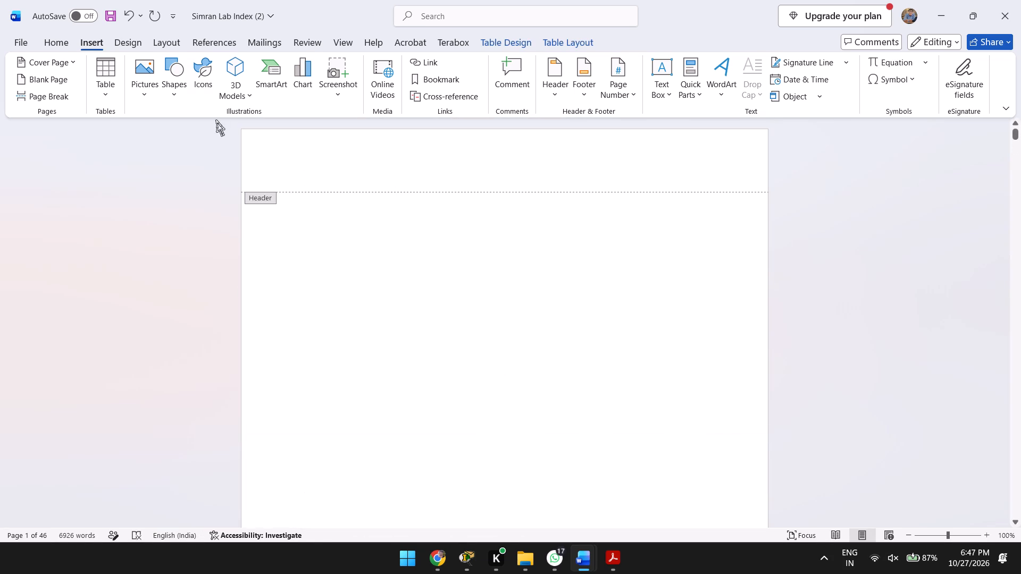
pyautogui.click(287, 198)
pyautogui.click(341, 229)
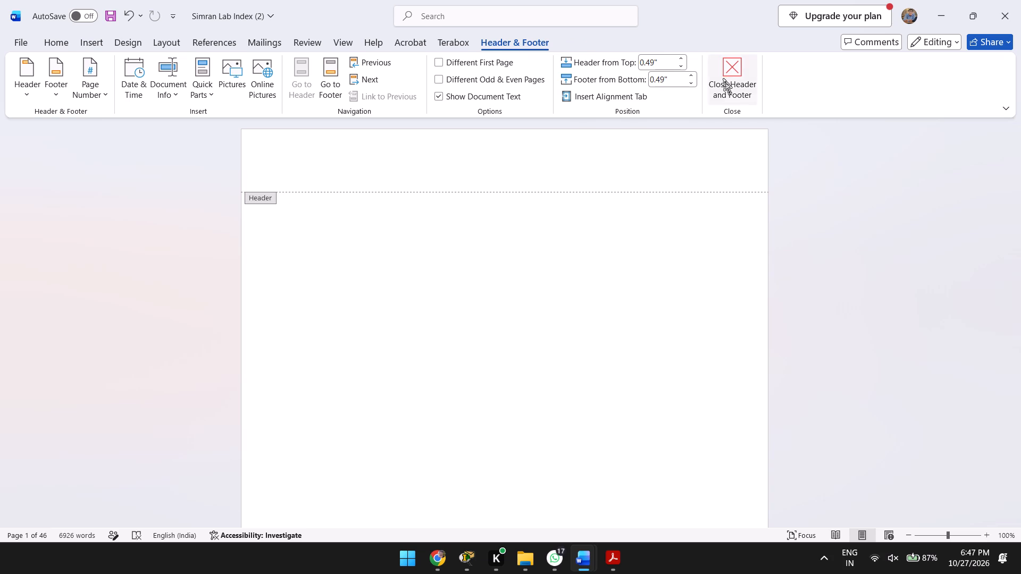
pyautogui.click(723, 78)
# Place the cursor at the start of the blank first page.
pyautogui.click(272, 284)
pyautogui.click(327, 254)
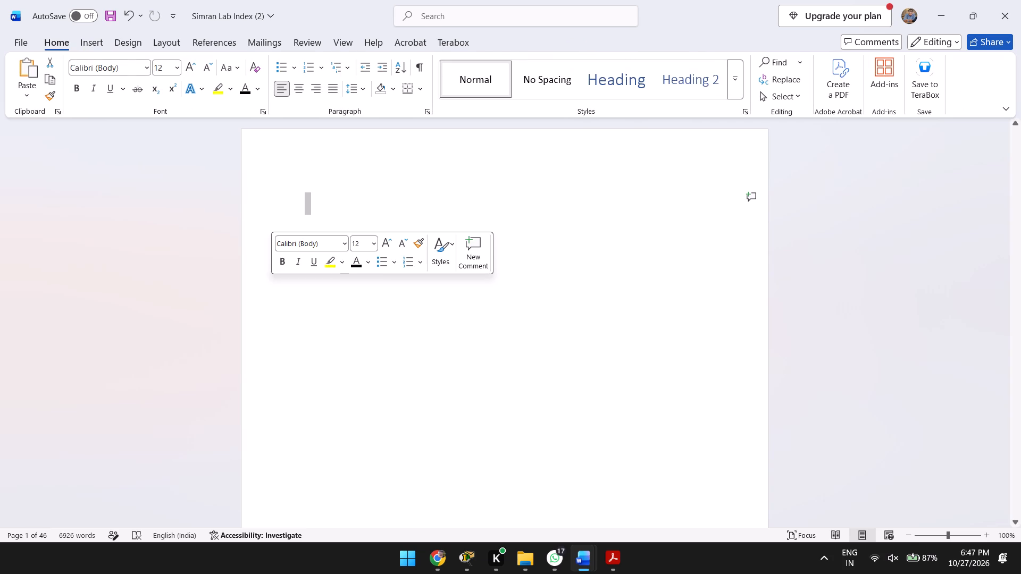
pyautogui.click(362, 329)
pyautogui.click(381, 264)
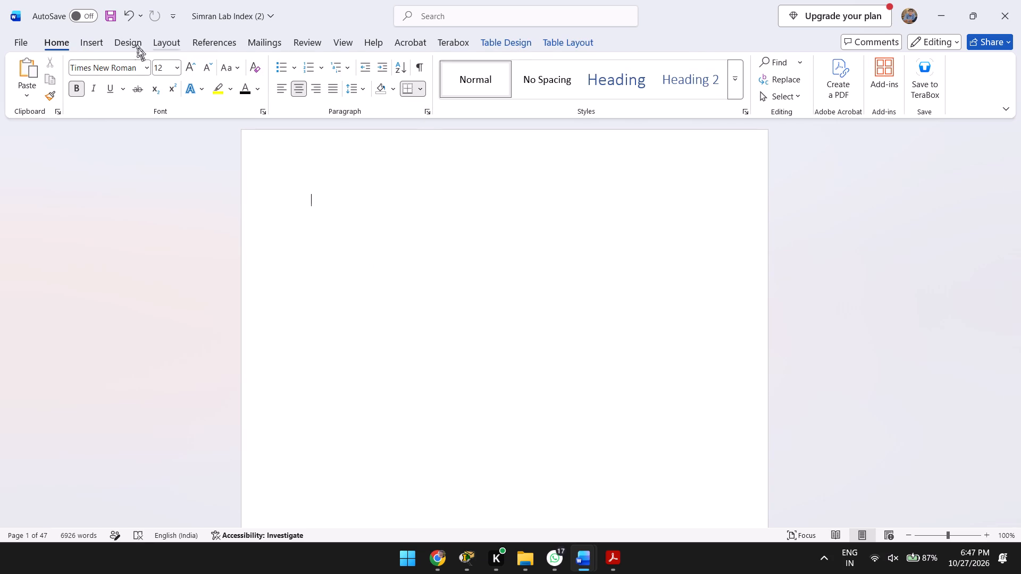
# Browse the built-in cover page designs and return to the blank first page without inserting one.
pyautogui.click(94, 43)
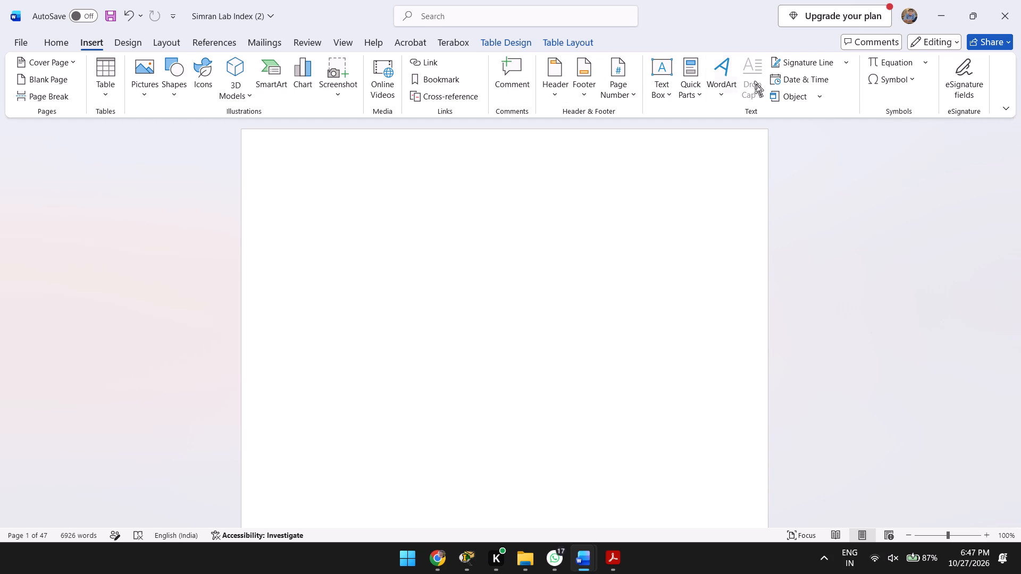
pyautogui.click(53, 66)
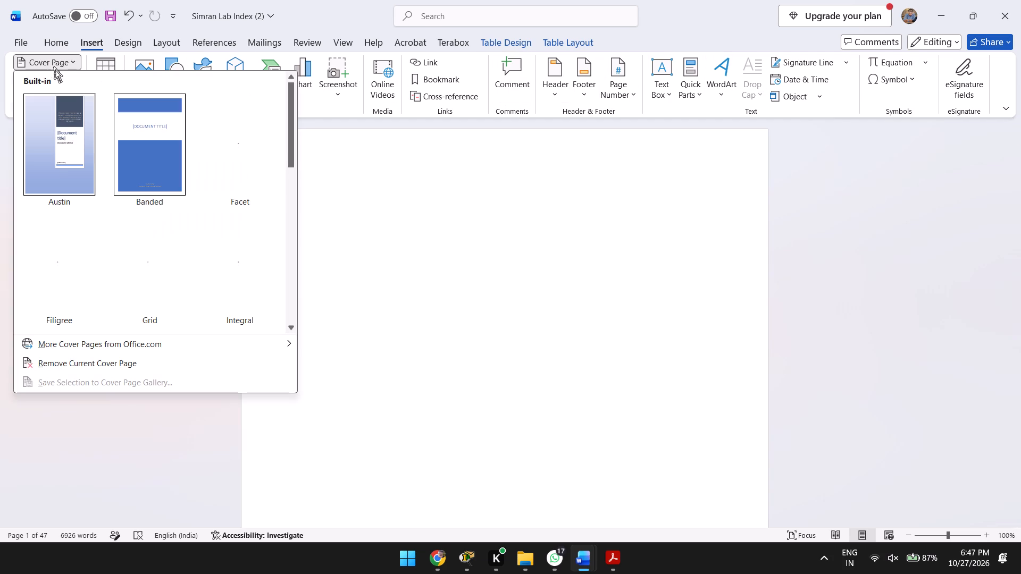
pyautogui.scroll(-1, 179, 284)
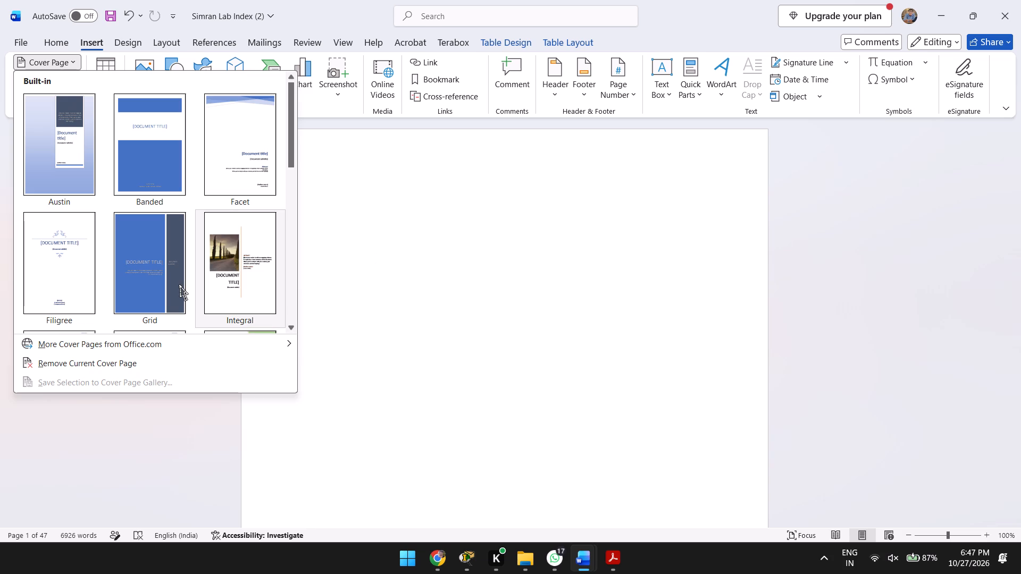
pyautogui.scroll(-1, 179, 284)
pyautogui.click(366, 218)
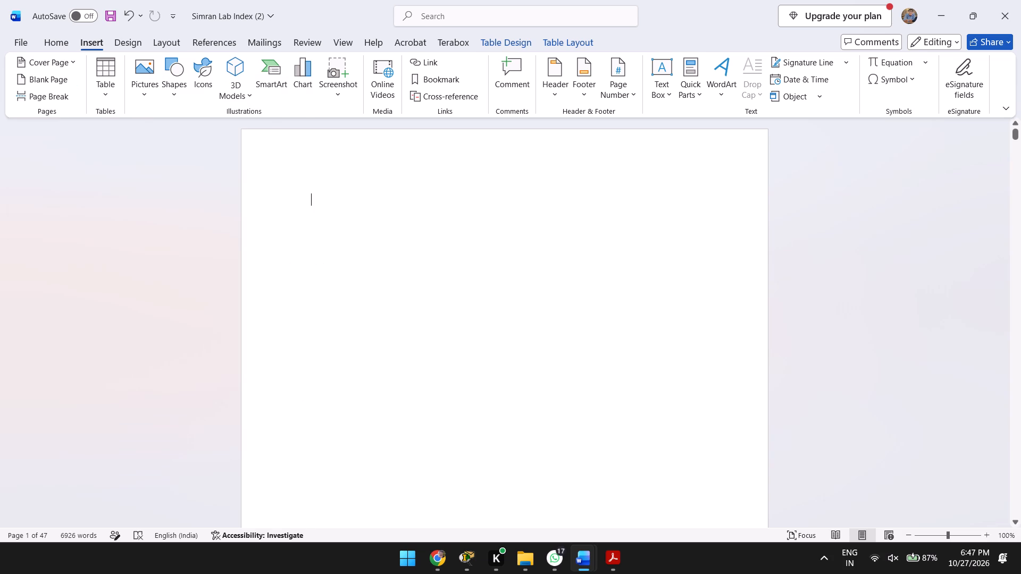
pyautogui.click(330, 196)
# Undo the blank page inserted before the programs table in the lab index document.
pyautogui.scroll(1, 863, 249)
pyautogui.scroll(-1, 814, 278)
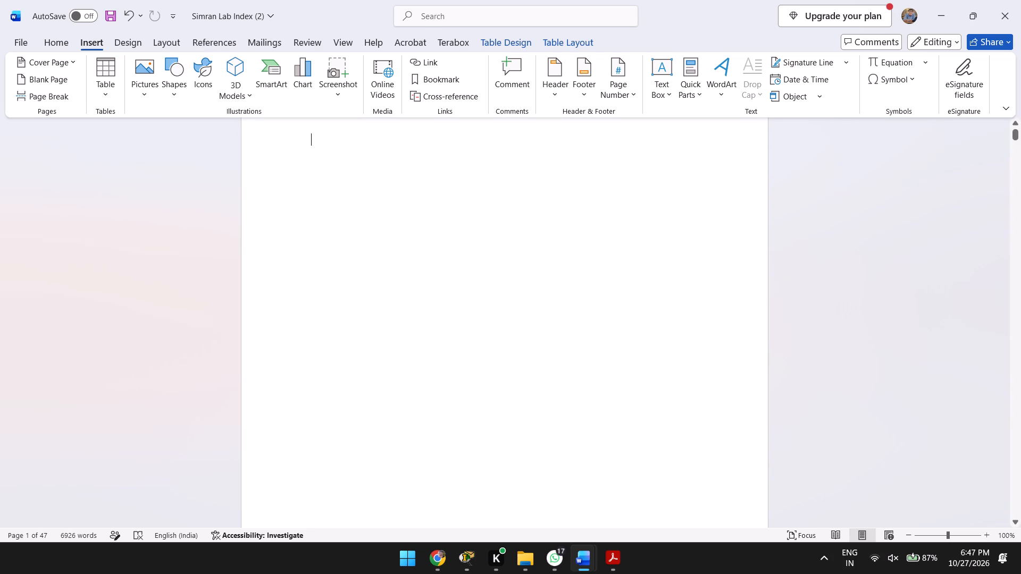
pyautogui.scroll(-2, 789, 369)
pyautogui.scroll(-1, 761, 414)
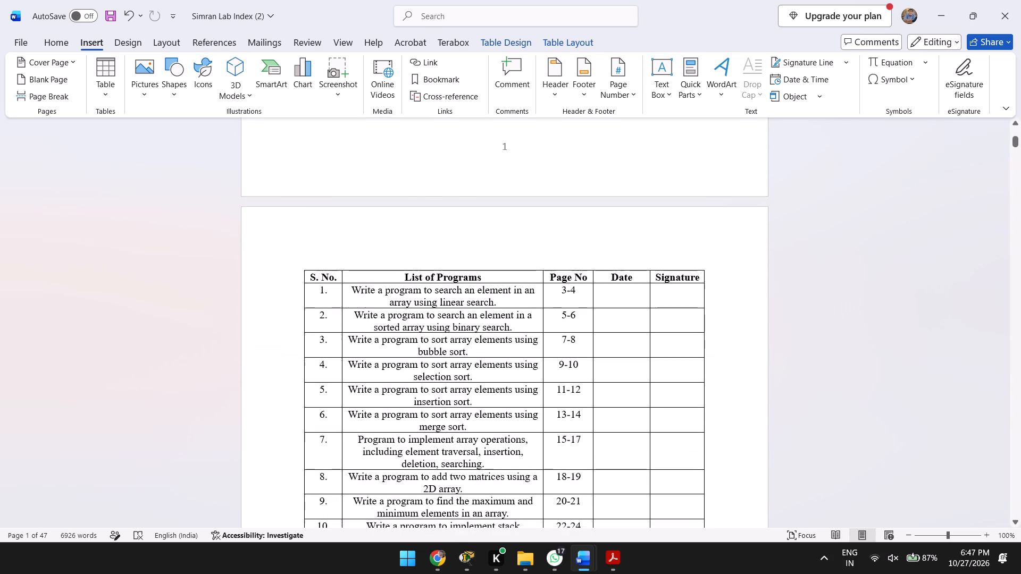
pyautogui.scroll(-2, 741, 417)
pyautogui.scroll(10, 741, 417)
pyautogui.hotkey('ctrl', 'z')
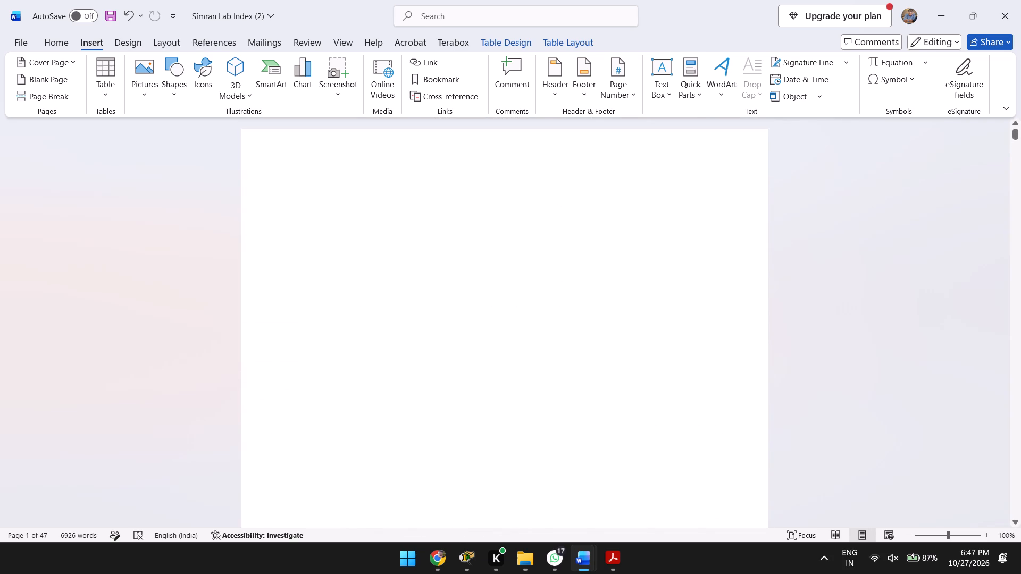
# Select the entire lab index document and look over its pages through to the final program's output.
pyautogui.scroll(-20, 741, 417)
pyautogui.scroll(-16, 741, 417)
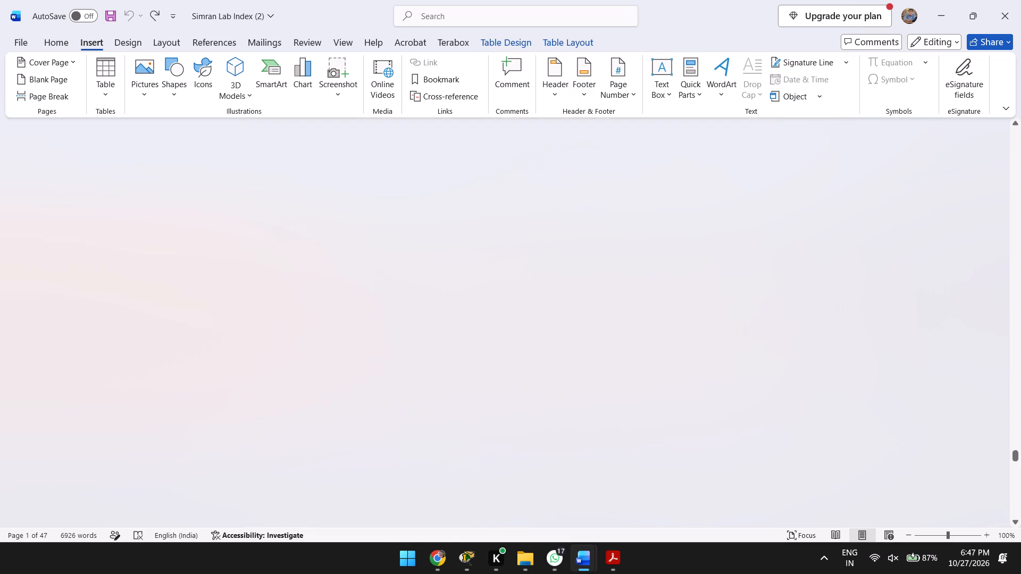
pyautogui.scroll(-8, 741, 417)
pyautogui.hotkey('ctrl', 'a')
pyautogui.scroll(1, 798, 417)
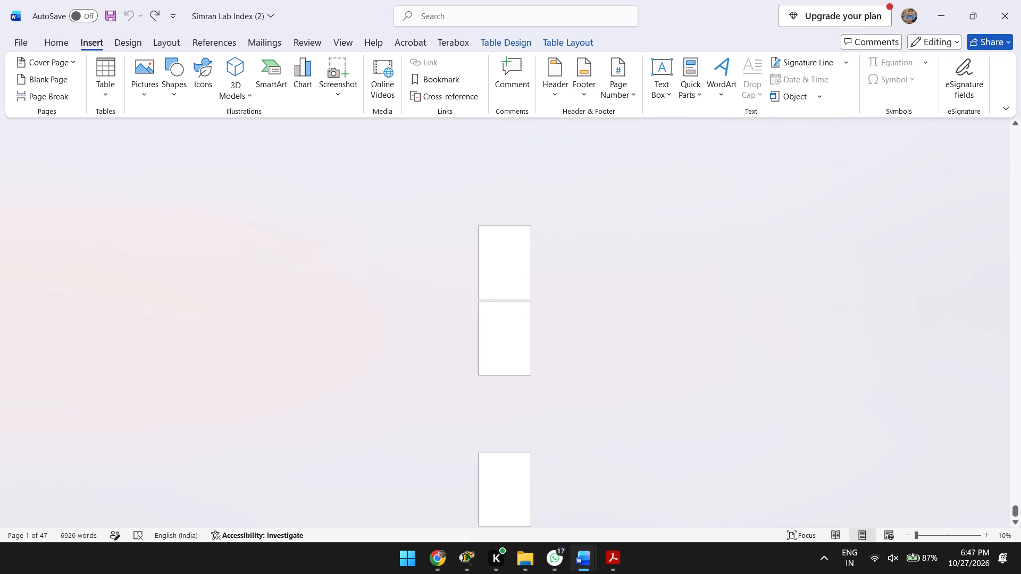
pyautogui.keyDown('ctrl'); pyautogui.scroll(-1, 955, 471); pyautogui.keyUp('ctrl')
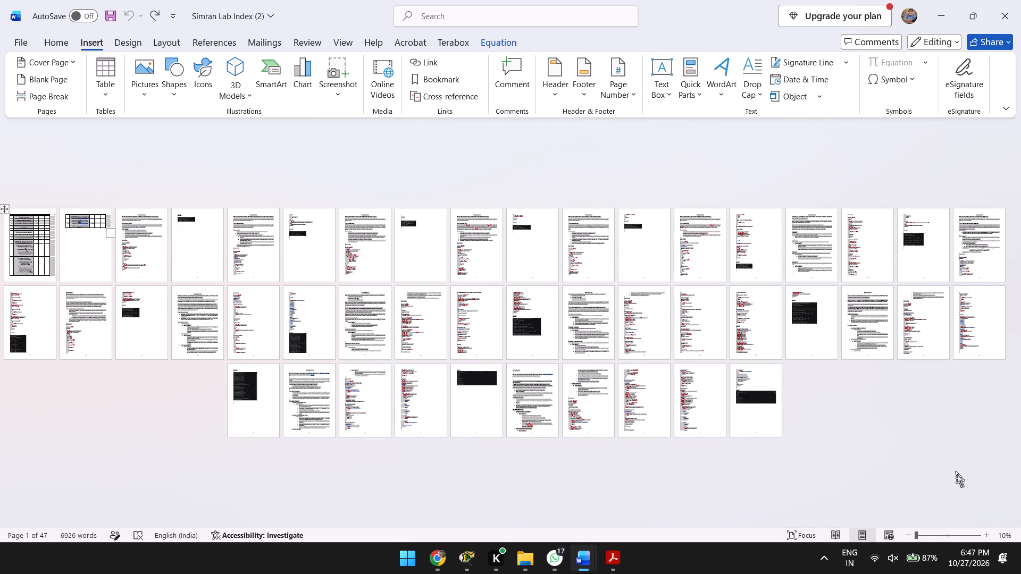
pyautogui.keyDown('ctrl'); pyautogui.scroll(2, 955, 471); pyautogui.keyUp('ctrl')
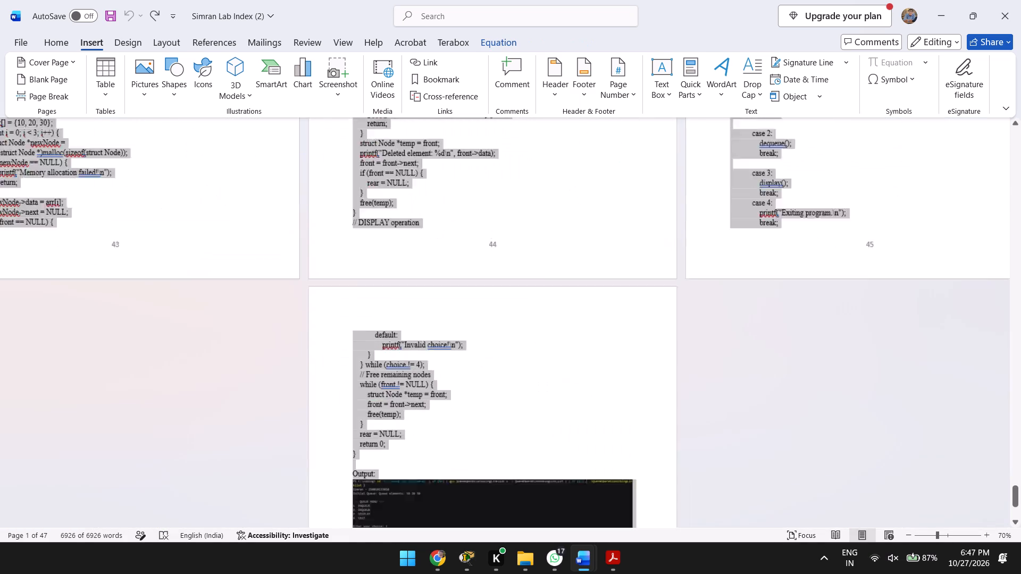
pyautogui.keyDown('ctrl'); pyautogui.scroll(2, 955, 471); pyautogui.keyUp('ctrl')
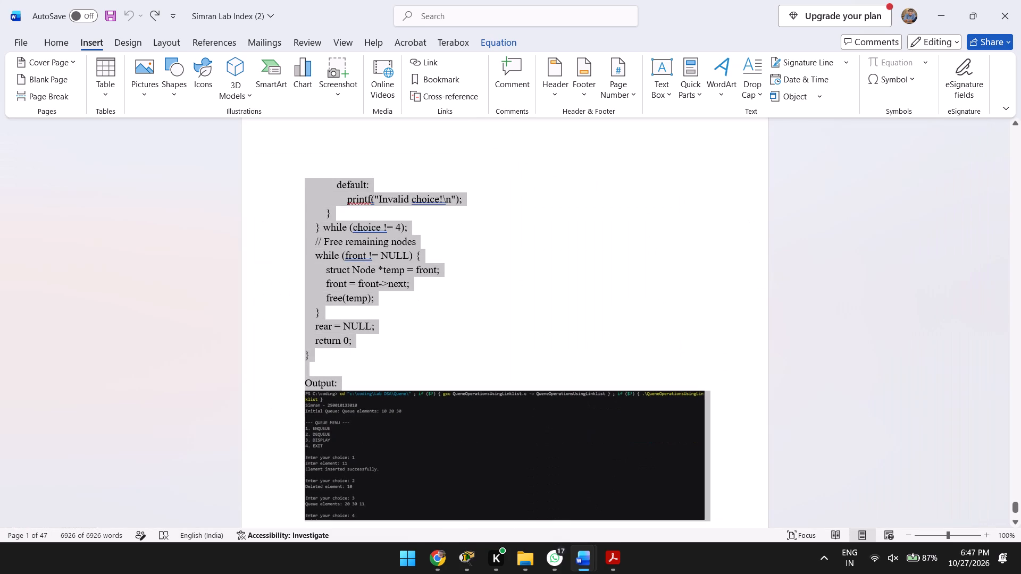
pyautogui.click(911, 444)
pyautogui.hotkey('ctrl', 'a')
pyautogui.click(779, 373)
# Switch to the Simran Practical File - Black document and insert a blank page after its Session line.
pyautogui.hotkey('alt', 'Tab')
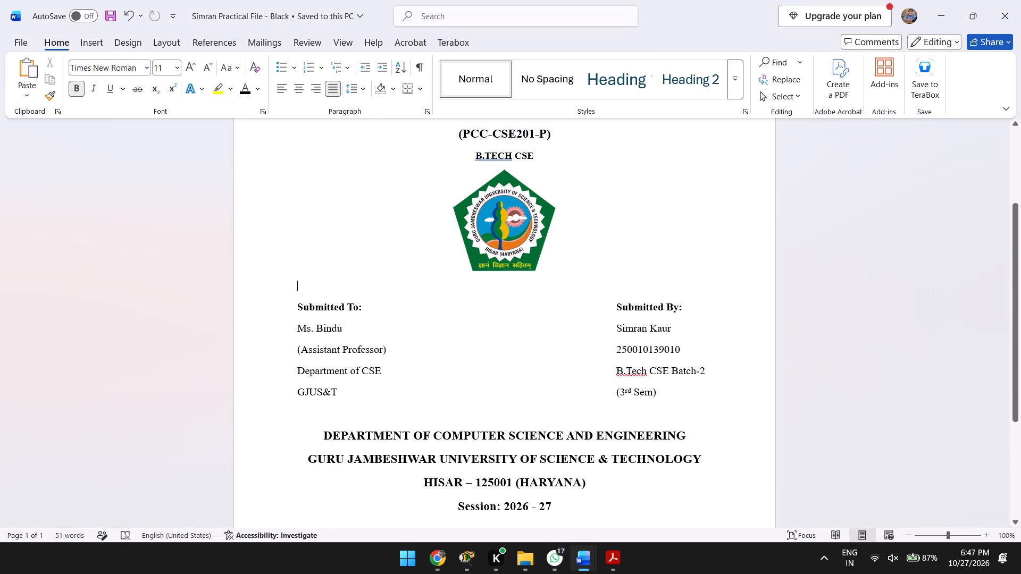
pyautogui.scroll(1, 567, 297)
pyautogui.scroll(-6, 567, 297)
pyautogui.click(587, 410)
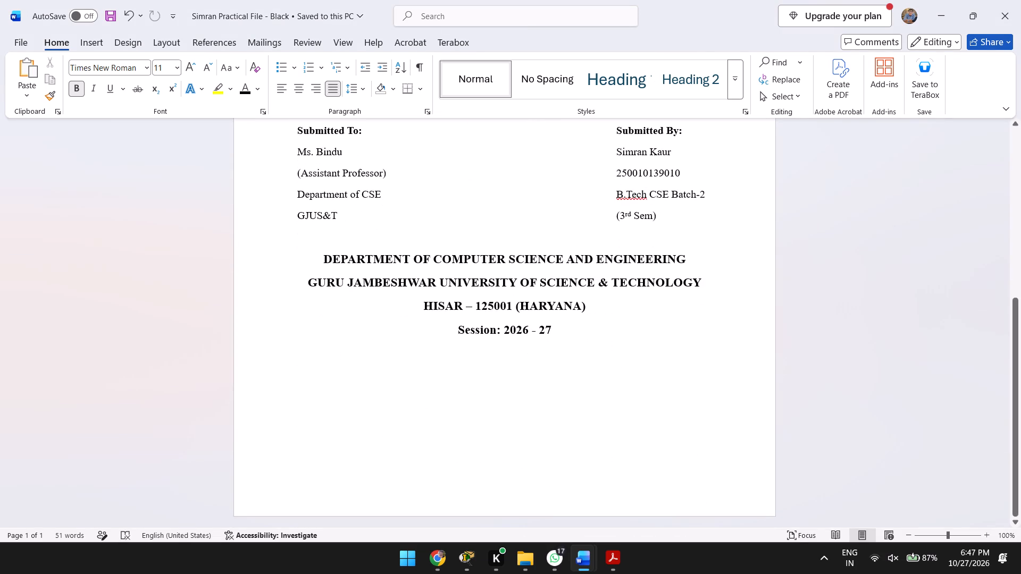
pyautogui.press('Return')
pyautogui.press('BackSpace')
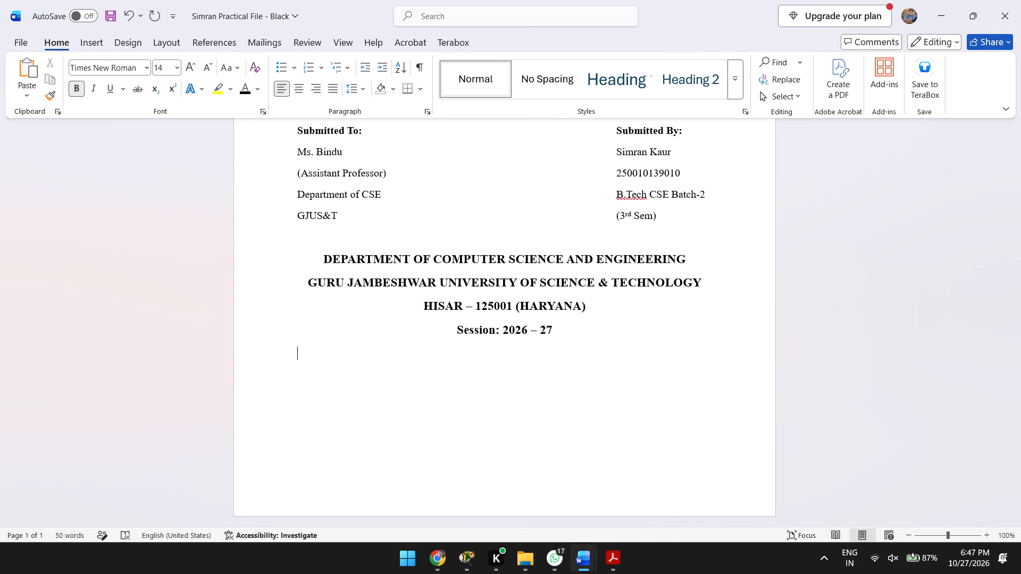
pyautogui.press('BackSpace')
pyautogui.click(75, 40)
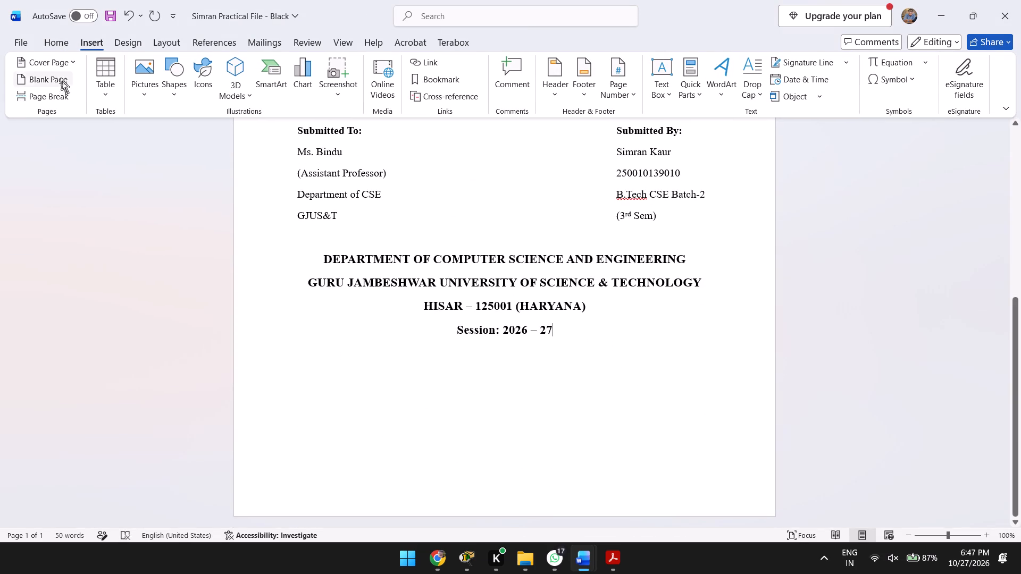
pyautogui.click(58, 80)
pyautogui.scroll(-1, 279, 310)
# Left-align the empty paragraph at the start of the new blank page.
pyautogui.click(392, 402)
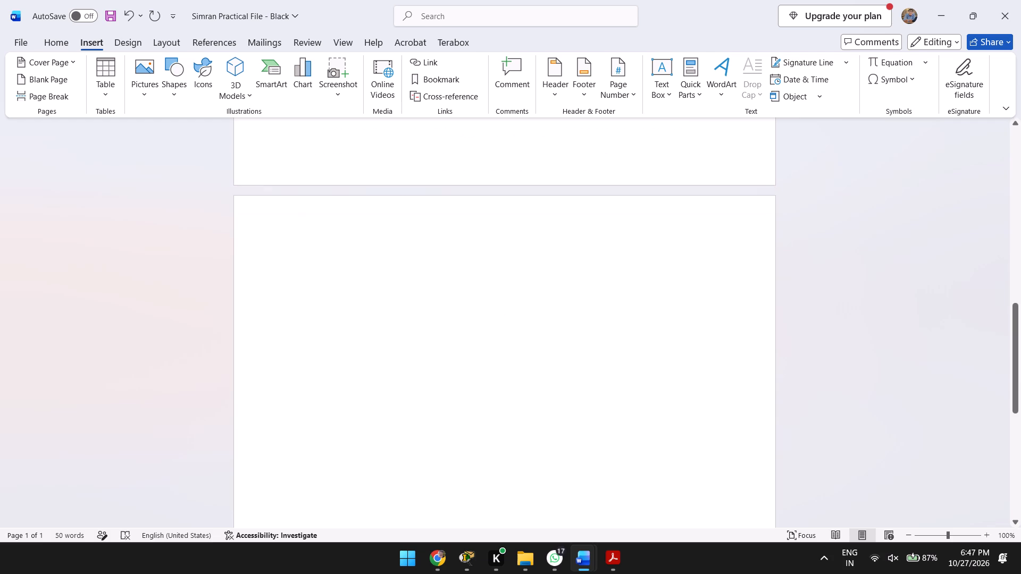
pyautogui.click(67, 39)
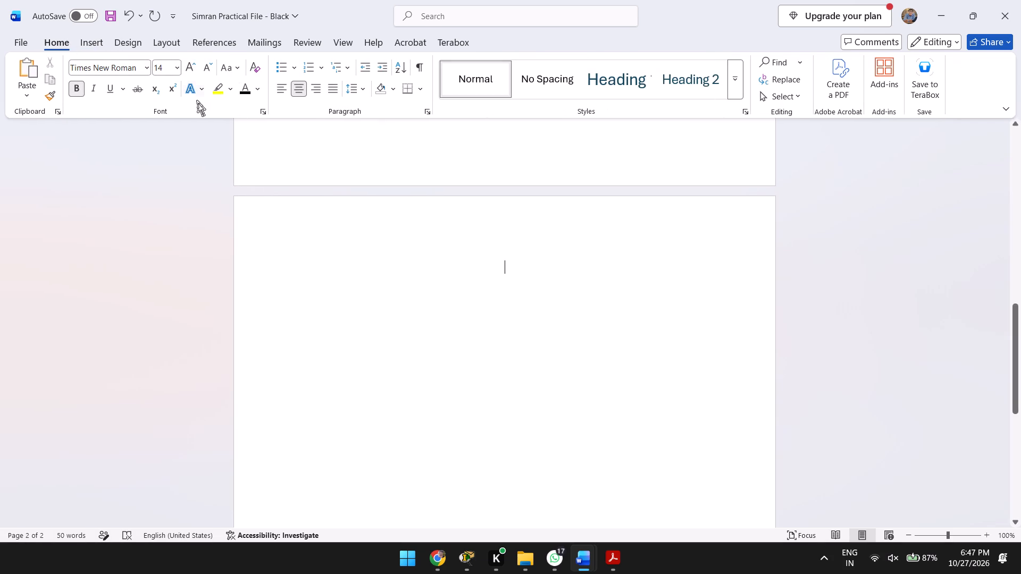
pyautogui.click(280, 89)
pyautogui.doubleClick(333, 83)
# Copy the entire contents of the lab index document and paste them onto the blank page of the black practical file.
pyautogui.hotkey('alt', 'Tab')
pyautogui.click(479, 322)
pyautogui.hotkey('ctrl', 'a')
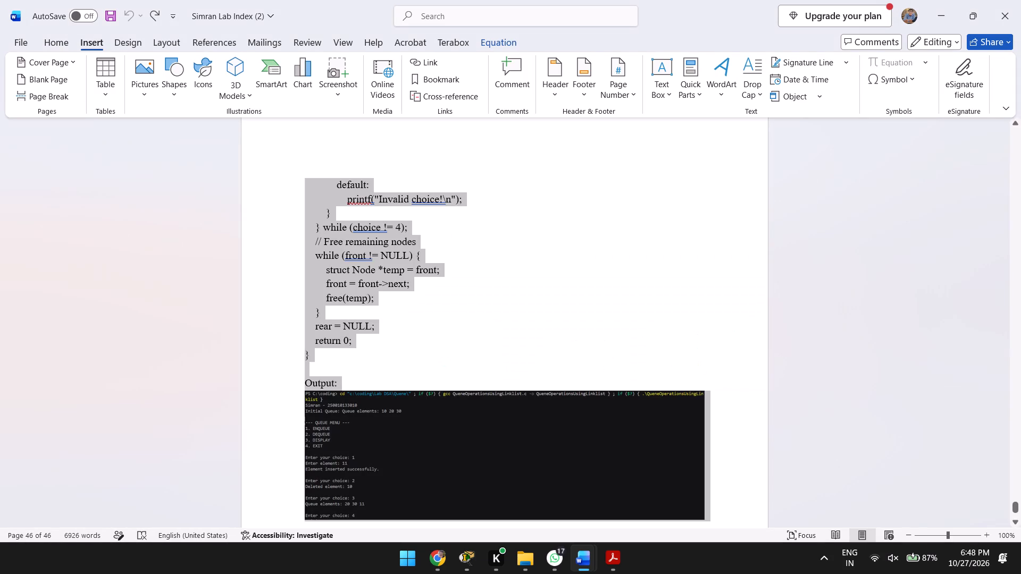
pyautogui.hotkey('ctrl', 'c')
pyautogui.hotkey('alt', 'Tab')
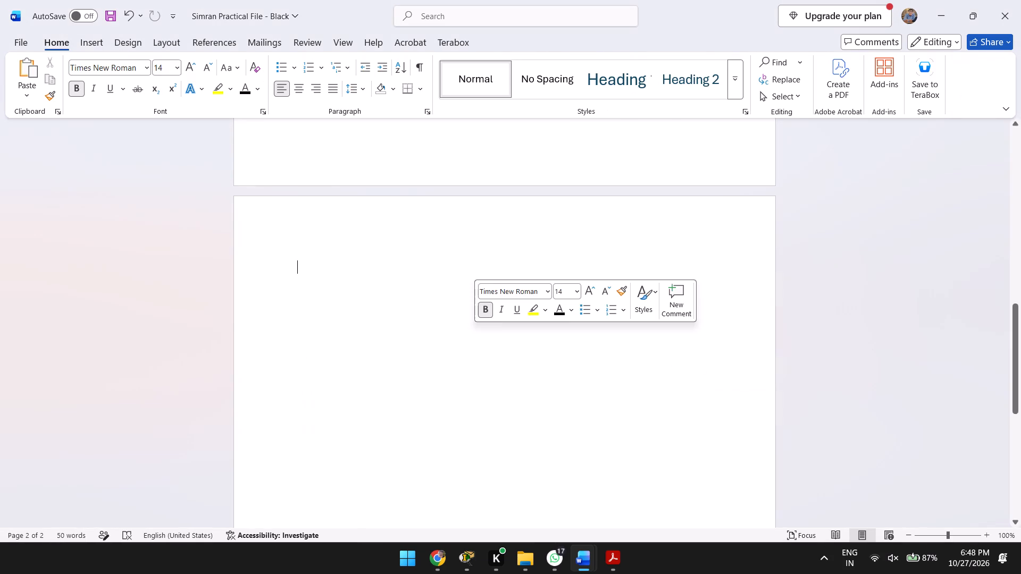
pyautogui.hotkey('ctrl', 'v')
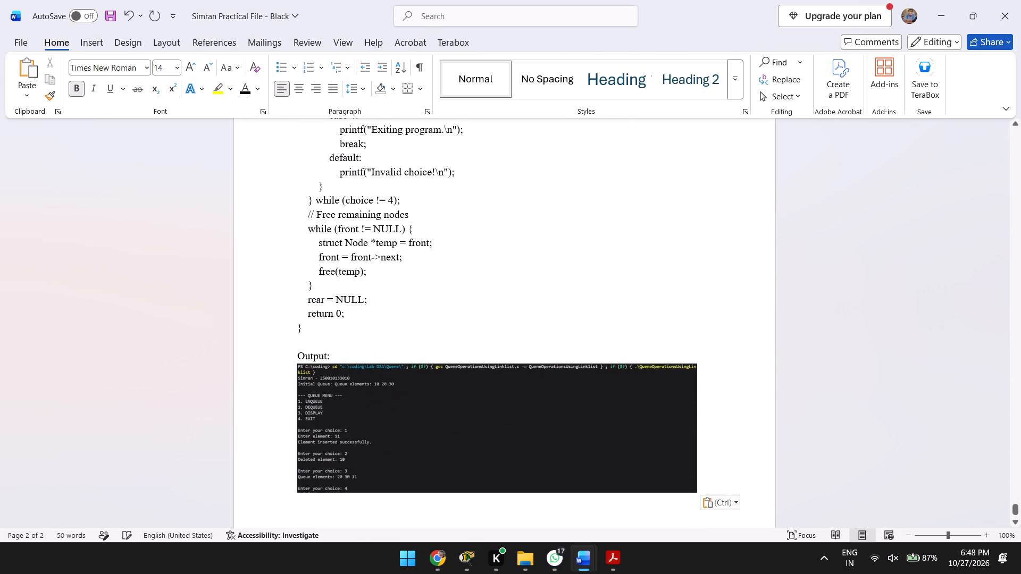
# Check the pasted pages of the practical file from the last program back to the programs table.
pyautogui.scroll(-4, 593, 394)
pyautogui.scroll(-2, 743, 374)
pyautogui.scroll(8, 743, 374)
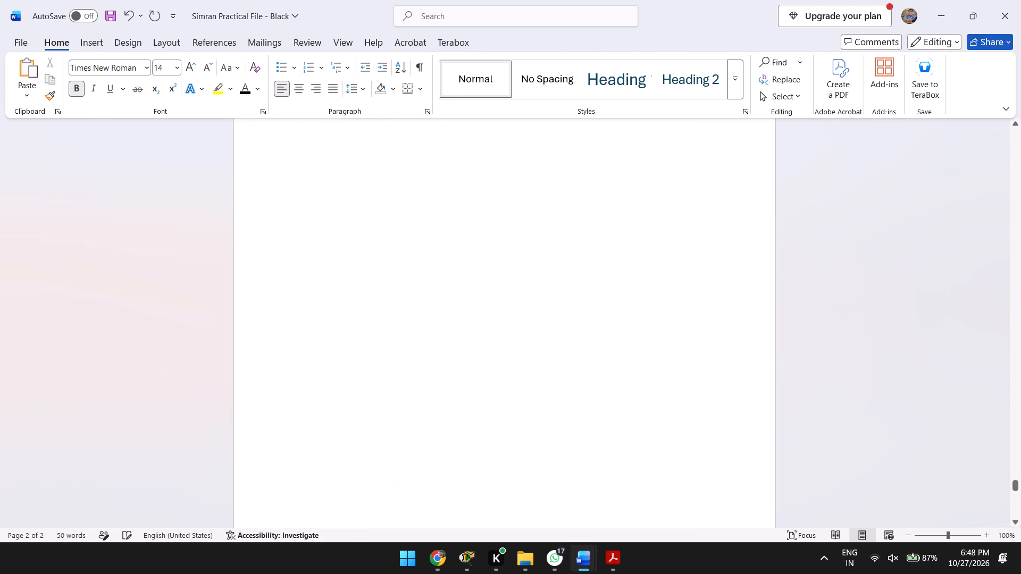
pyautogui.scroll(17, 743, 374)
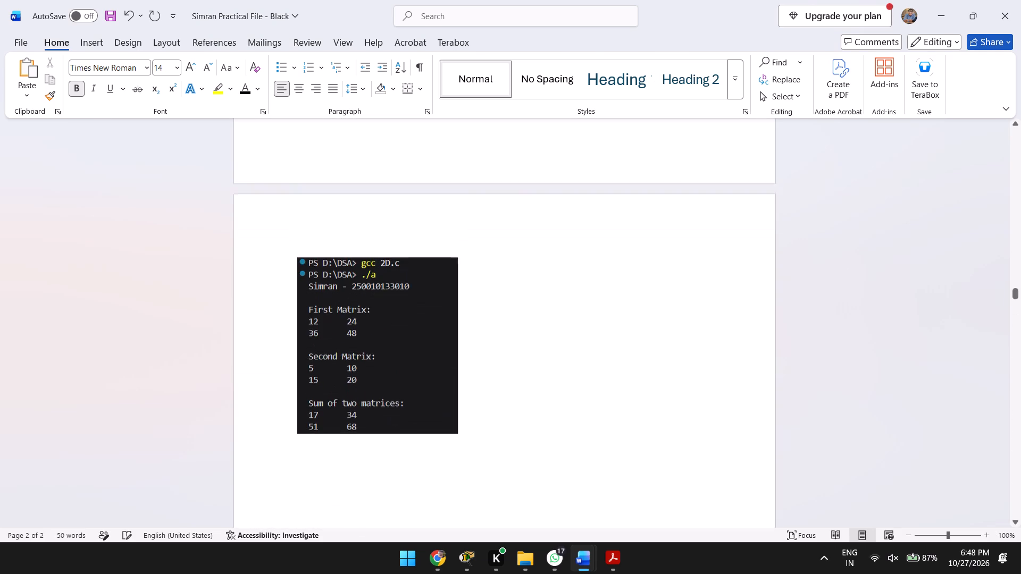
pyautogui.scroll(5, 743, 374)
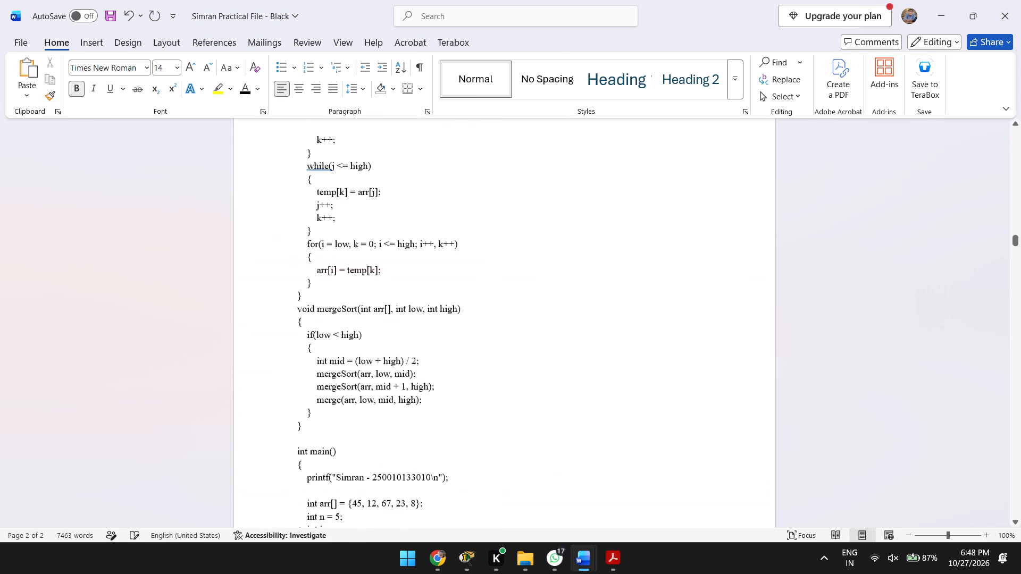
pyautogui.scroll(5, 743, 374)
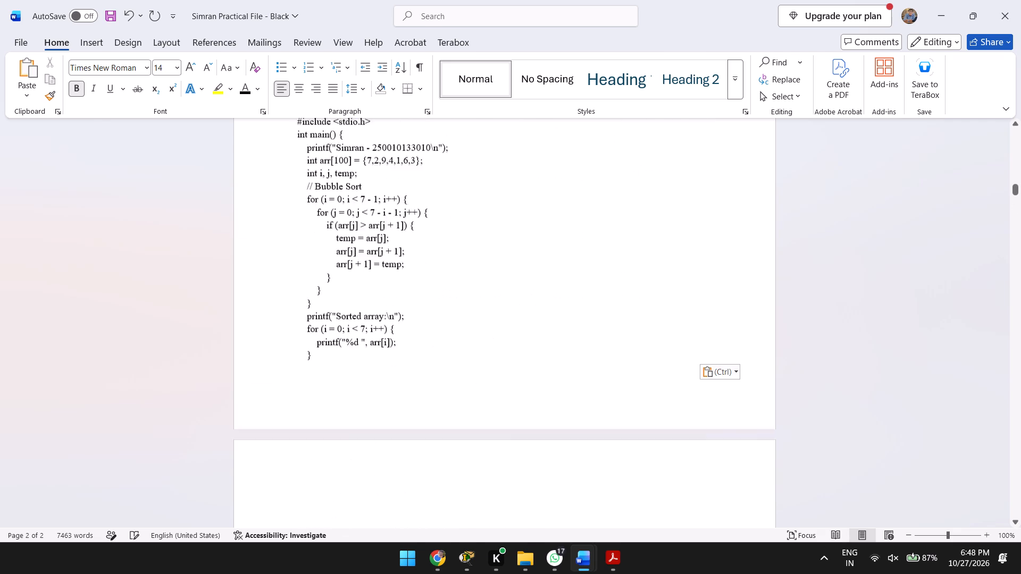
pyautogui.scroll(5, 743, 374)
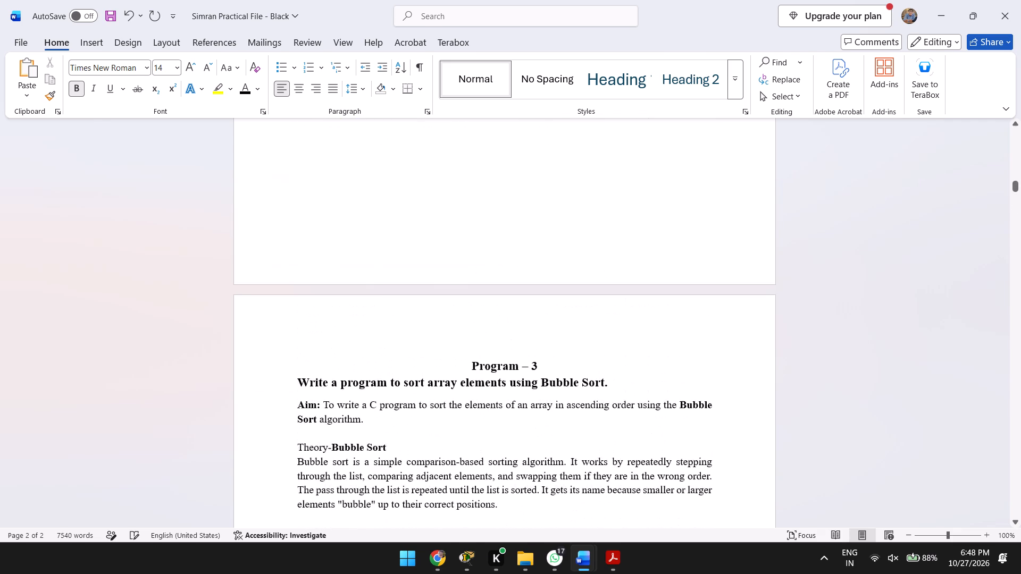
pyautogui.scroll(6, 767, 350)
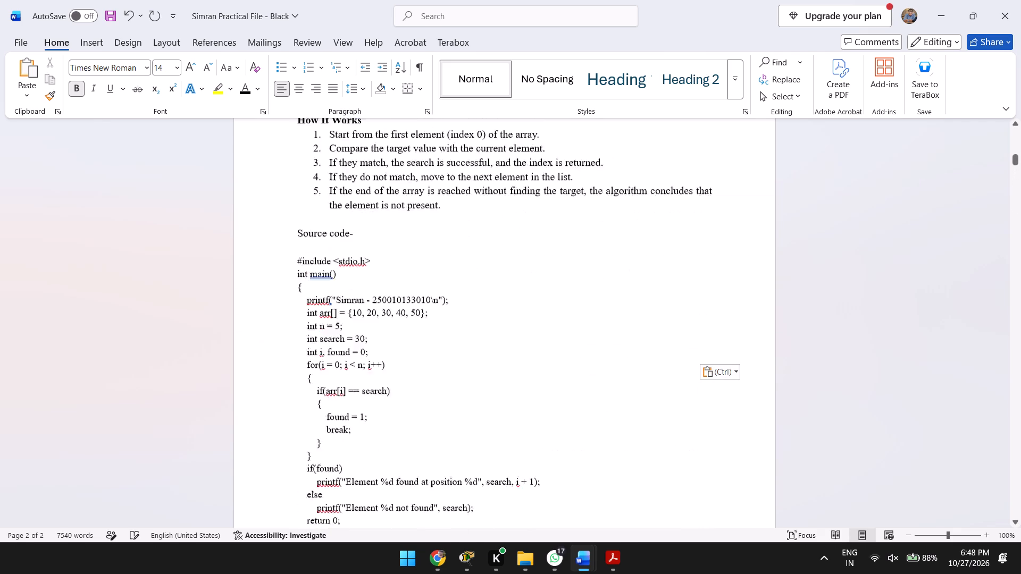
pyautogui.scroll(6, 767, 350)
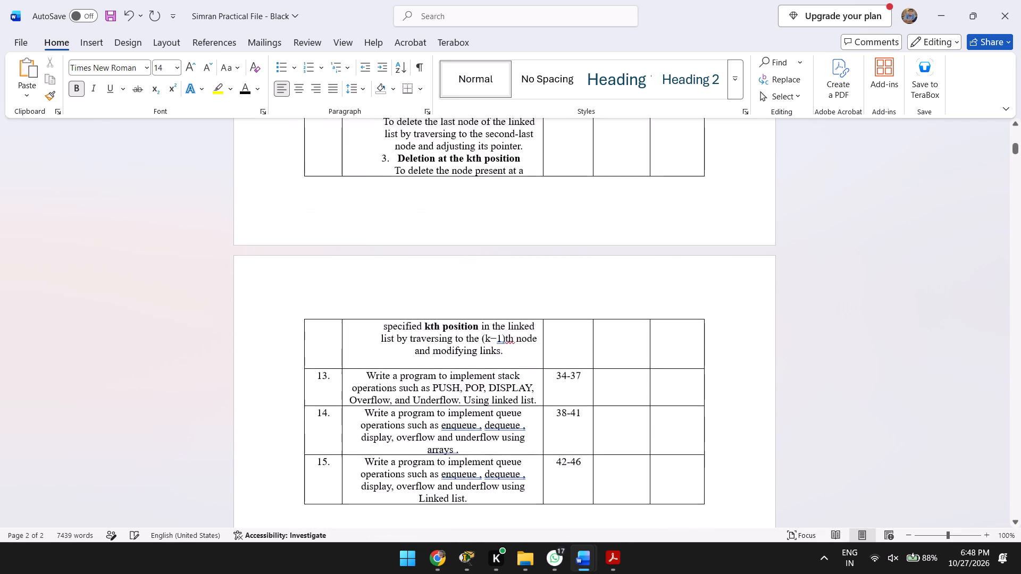
pyautogui.scroll(3, 767, 350)
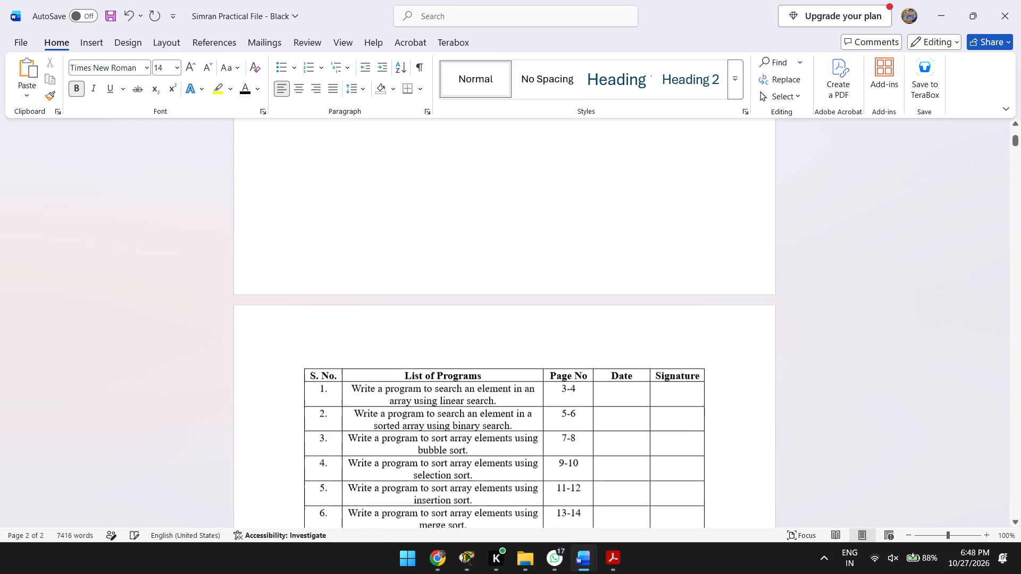
pyautogui.scroll(-1, 773, 334)
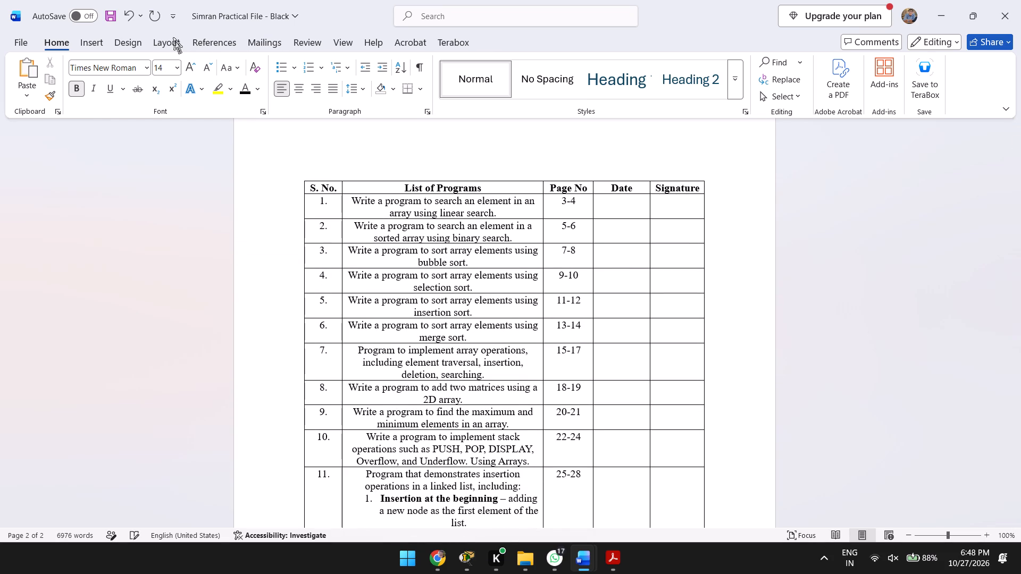
# Insert page numbers at the bottom of the page in the Plain Number 2 style and leave footer editing.
pyautogui.click(108, 38)
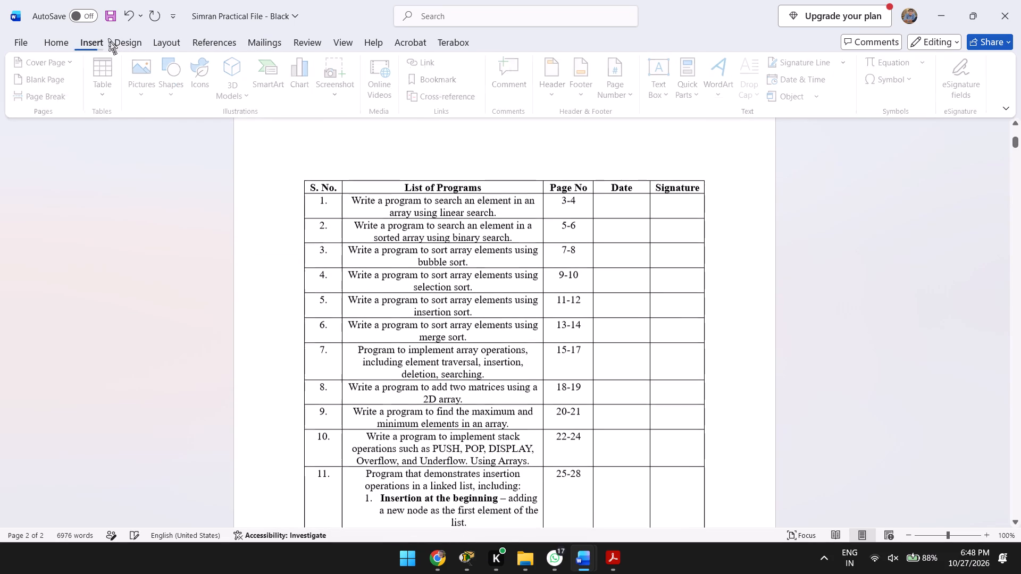
pyautogui.click(590, 92)
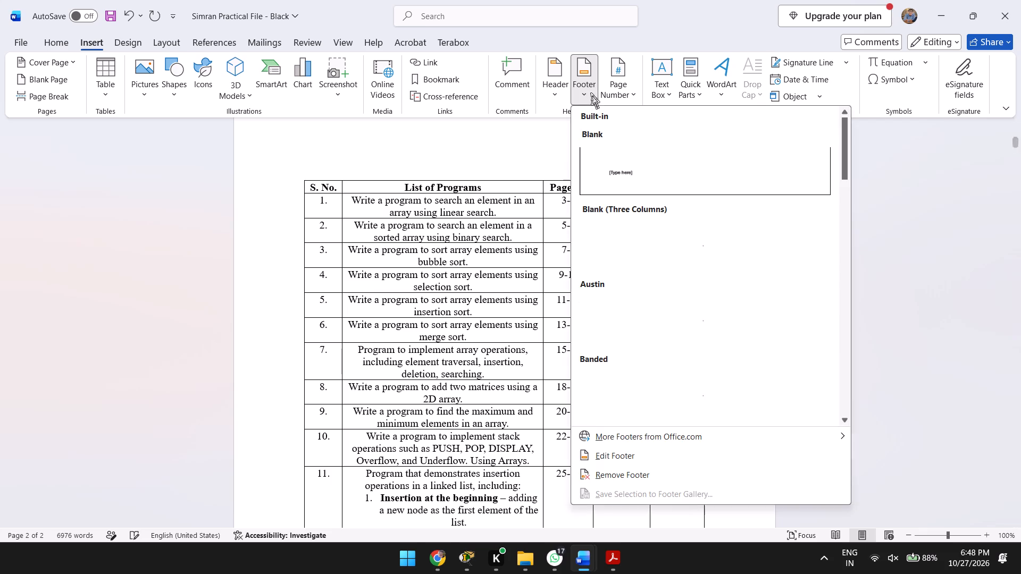
pyautogui.click(626, 92)
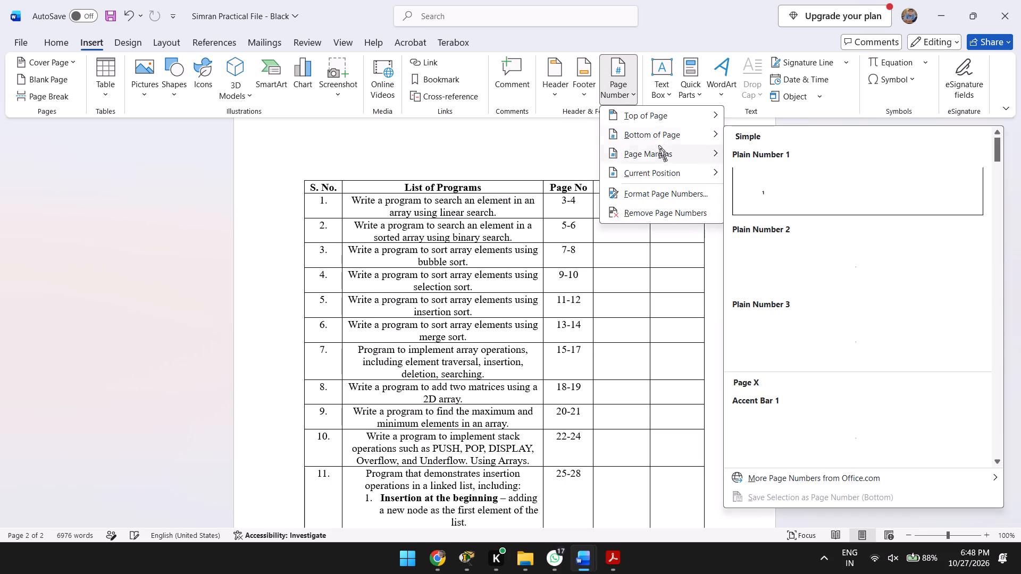
pyautogui.click(850, 256)
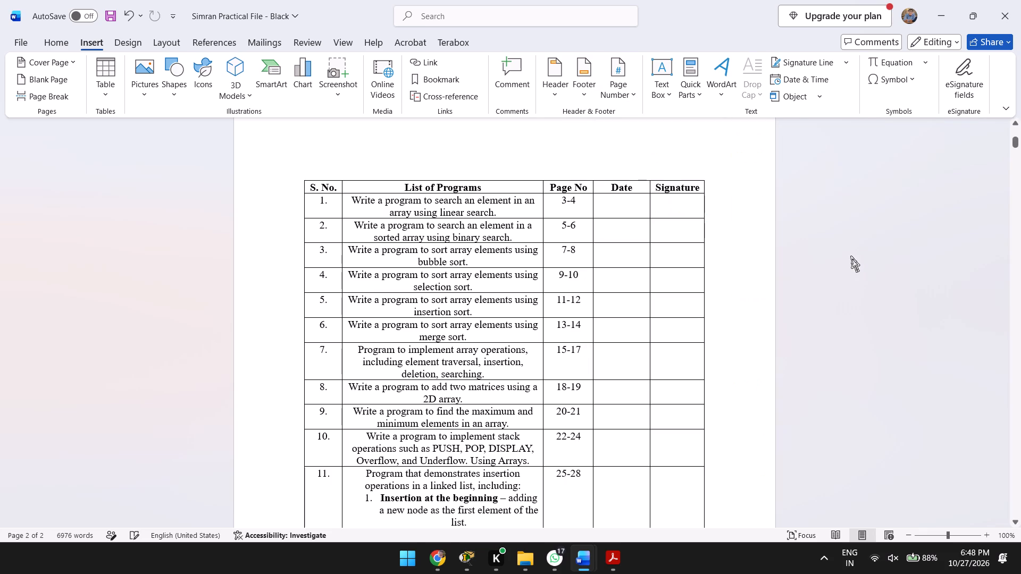
pyautogui.scroll(-2, 833, 371)
pyautogui.click(794, 425)
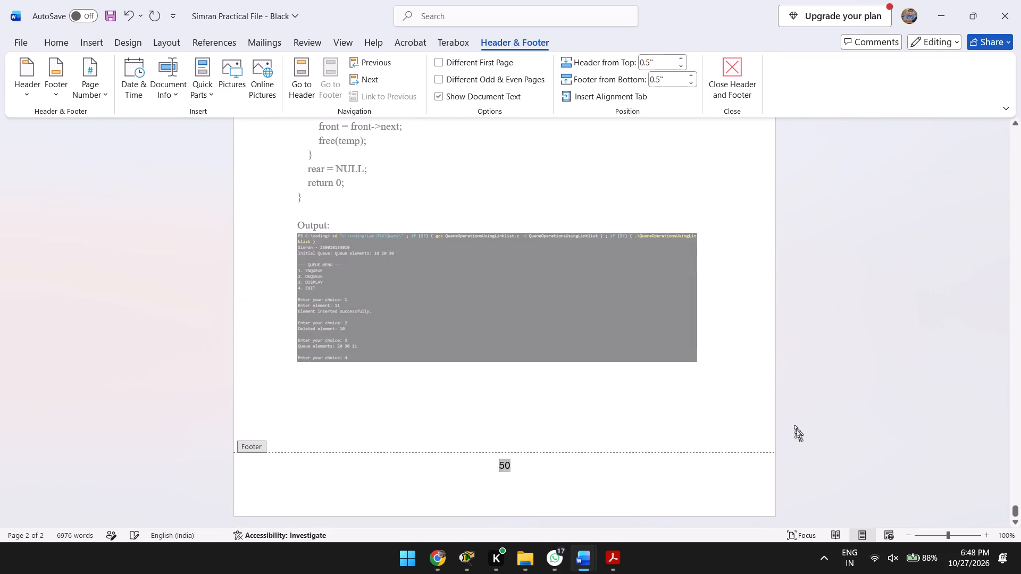
pyautogui.moveTo(826, 438); pyautogui.dragTo(859, 461)
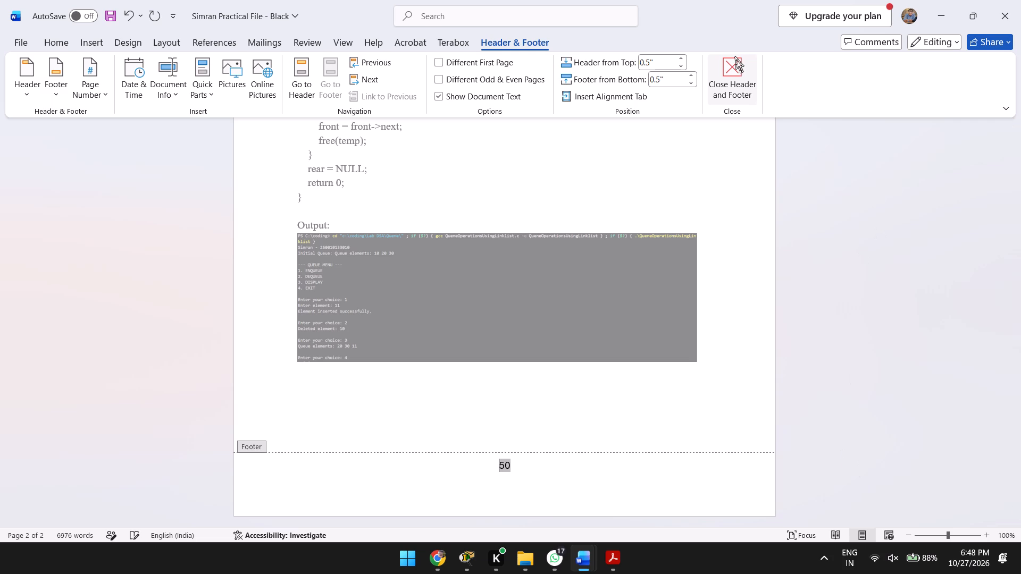
pyautogui.click(734, 56)
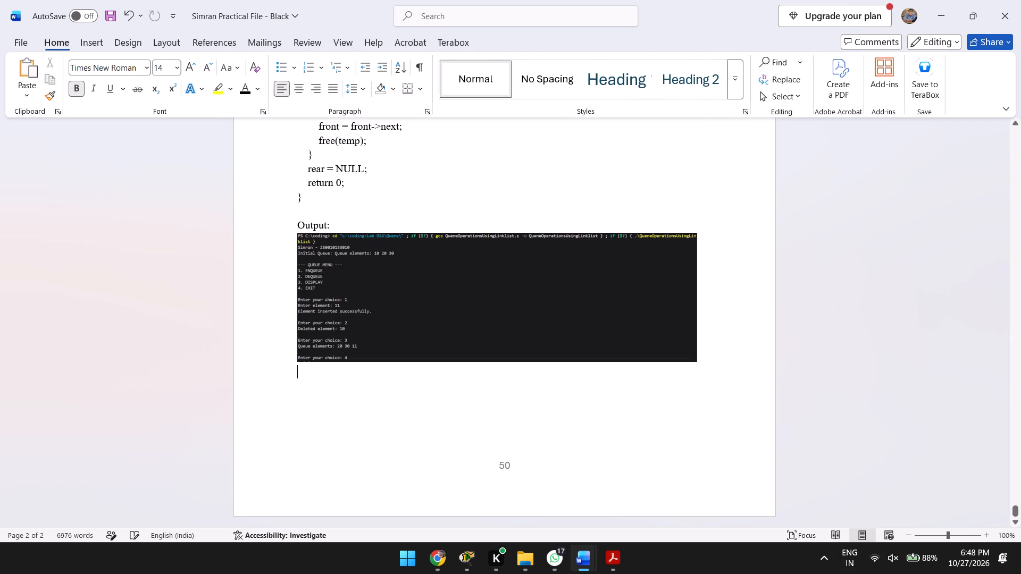
# Compare the footer page numbers of the front page, index and program pages with the Page No entries in the programs table.
pyautogui.scroll(1, 816, 340)
pyautogui.scroll(-2, 816, 340)
pyautogui.scroll(20, 816, 340)
pyautogui.scroll(1, 816, 340)
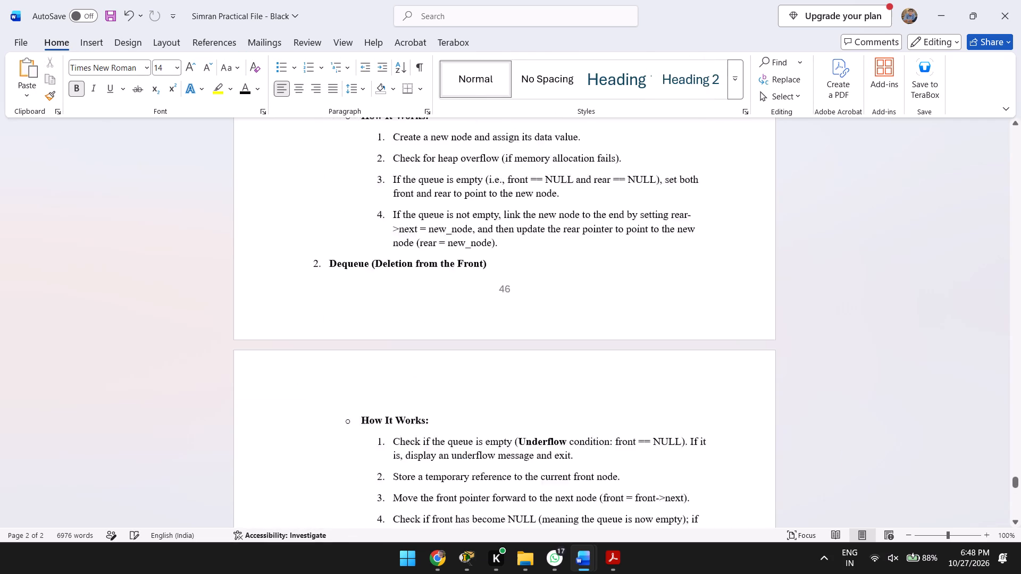
pyautogui.scroll(20, 816, 340)
pyautogui.scroll(3, 816, 340)
pyautogui.scroll(-1, 791, 403)
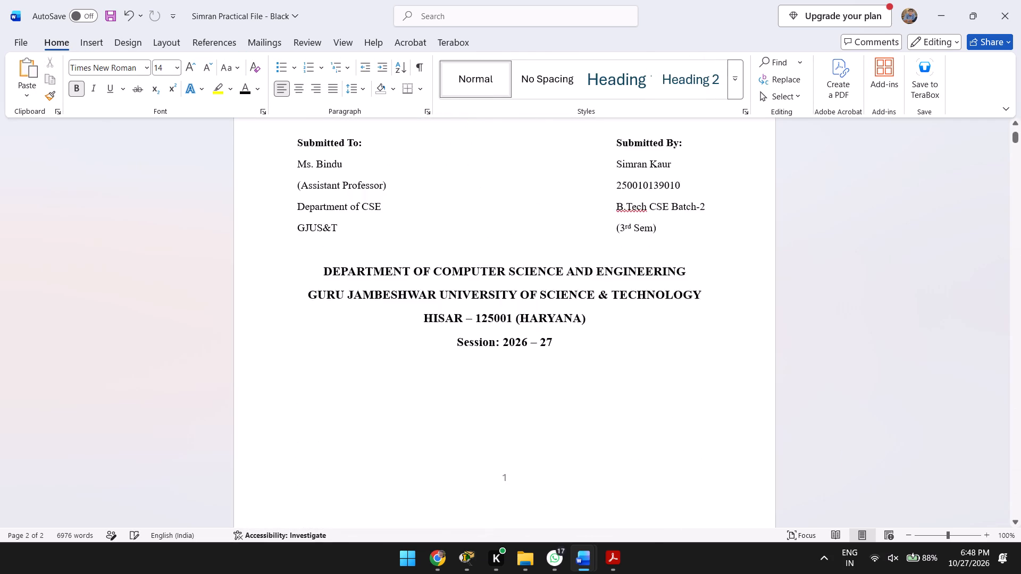
pyautogui.scroll(-3, 791, 403)
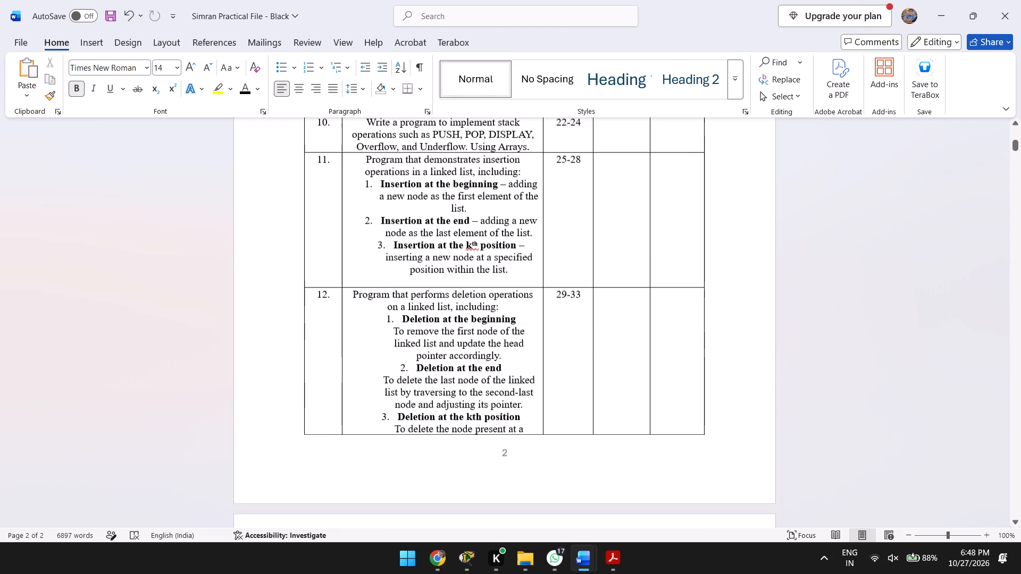
pyautogui.scroll(-1, 776, 381)
pyautogui.scroll(1, 776, 381)
pyautogui.scroll(-1, 776, 381)
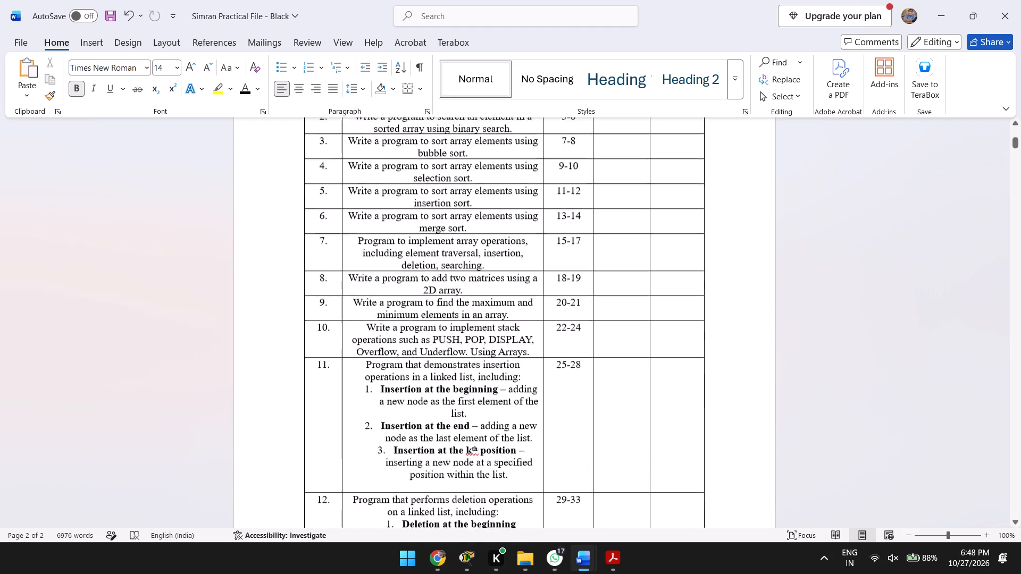
pyautogui.scroll(-2, 776, 381)
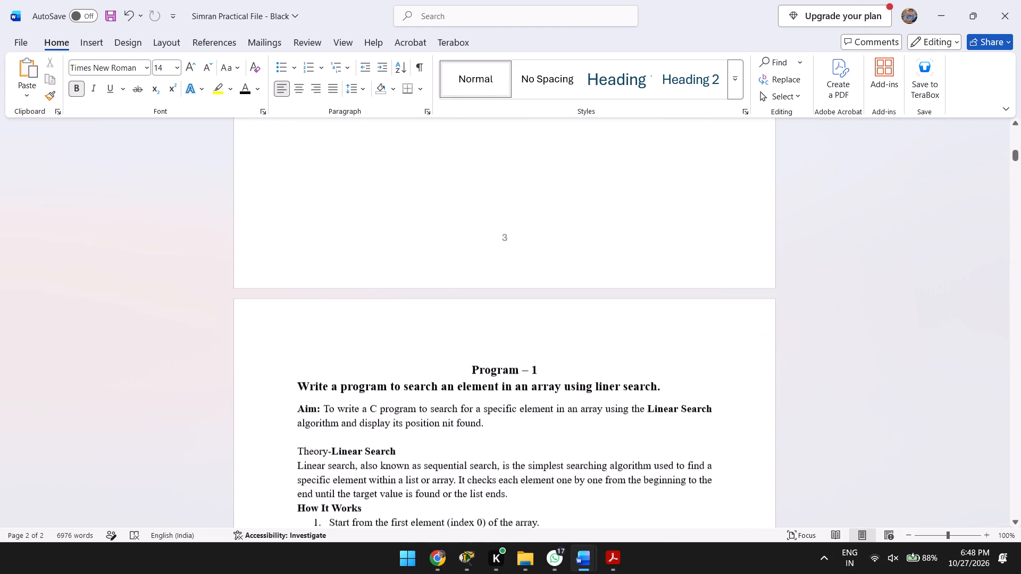
pyautogui.scroll(-1, 764, 394)
pyautogui.scroll(4, 764, 394)
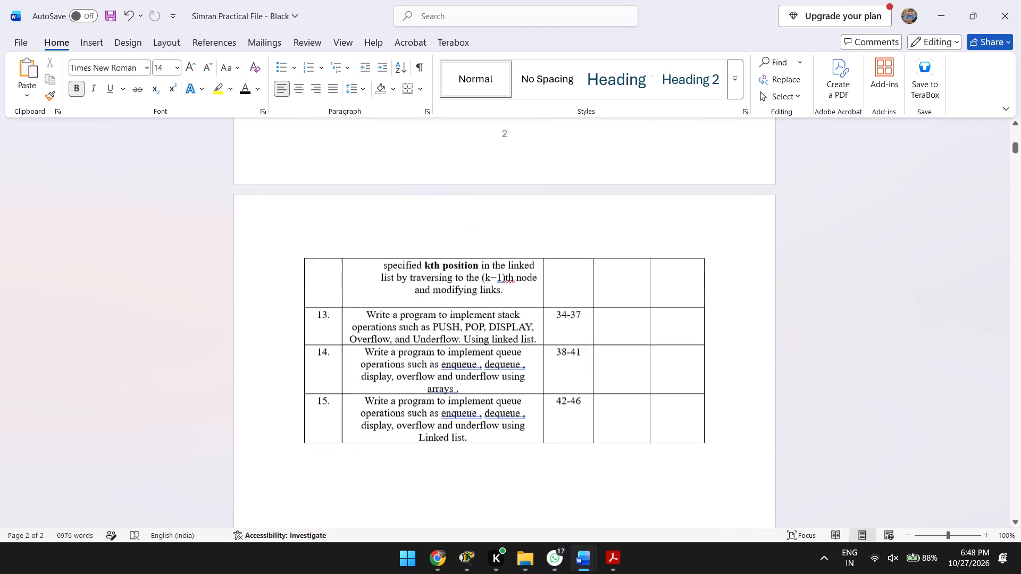
pyautogui.scroll(4, 764, 394)
pyautogui.scroll(-2, 764, 394)
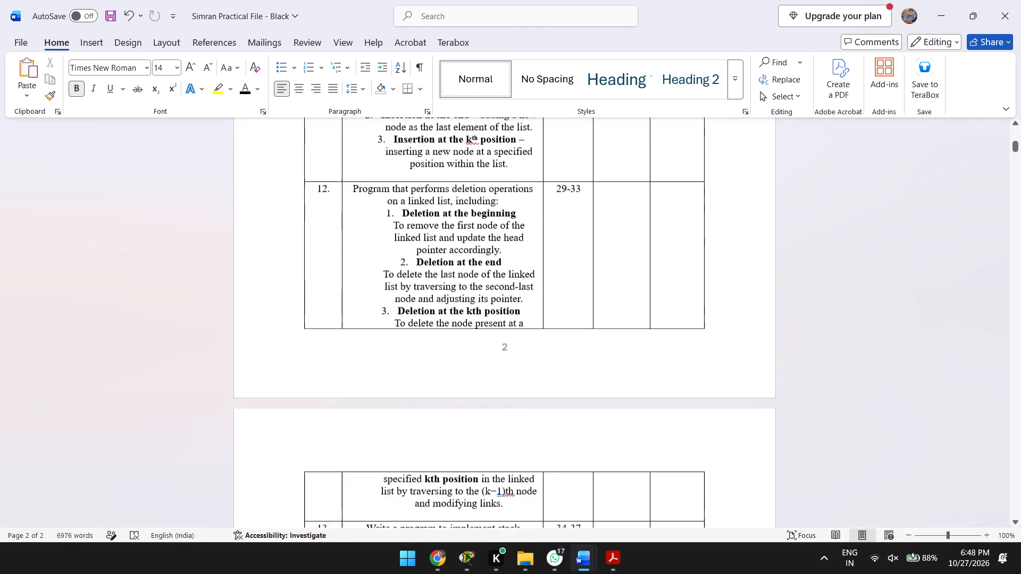
pyautogui.scroll(-5, 764, 394)
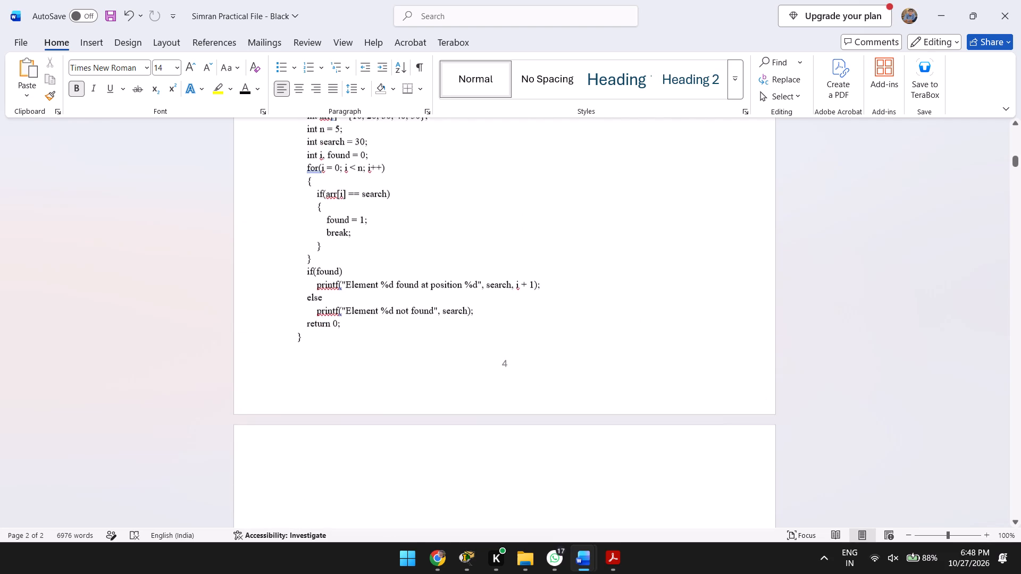
pyautogui.scroll(-4, 764, 394)
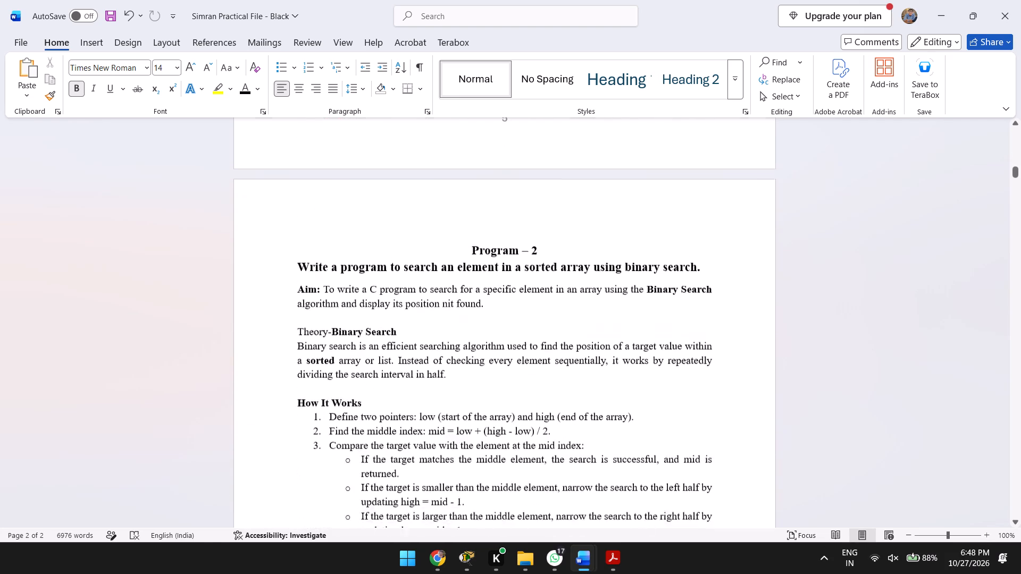
pyautogui.scroll(-1, 764, 394)
pyautogui.scroll(16, 764, 394)
pyautogui.scroll(-2, 766, 357)
pyautogui.scroll(-1, 650, 354)
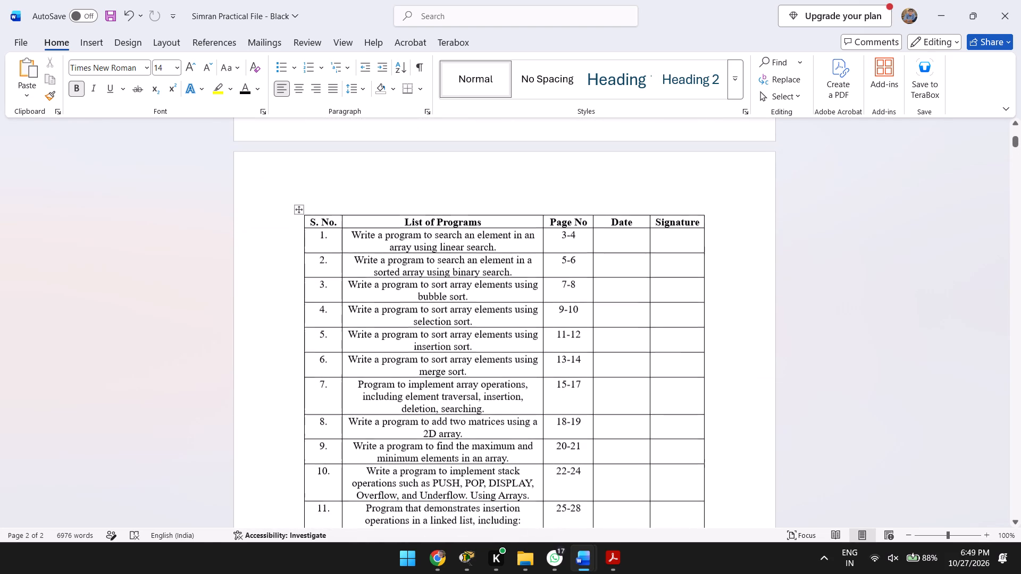
# In the programs table, set the Page No of program 1 to 4-5 and program 2 to 6-7.
pyautogui.click(576, 233)
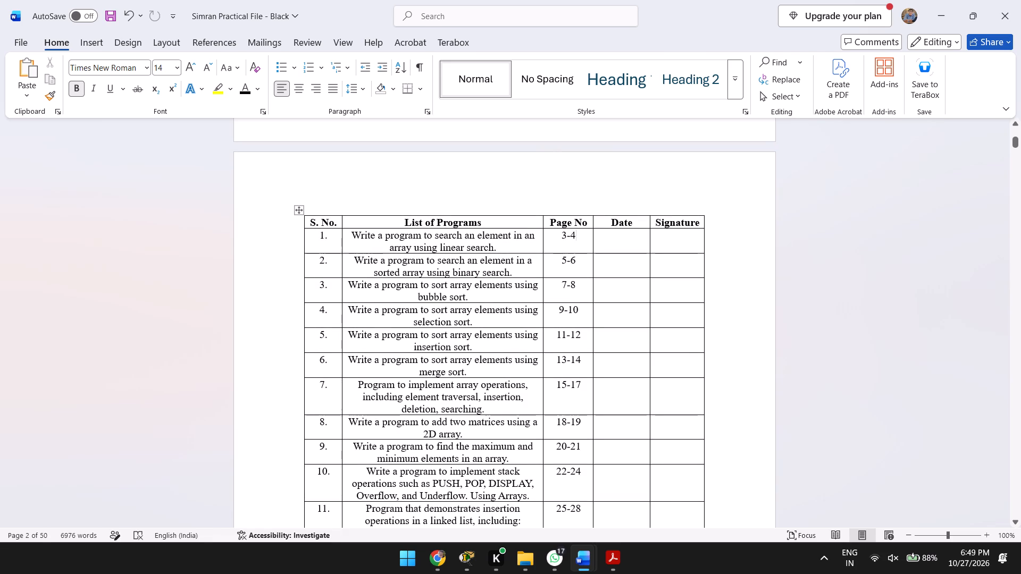
pyautogui.press('BackSpace')
pyautogui.press('BackSpace')
pyautogui.press('BackSpace')
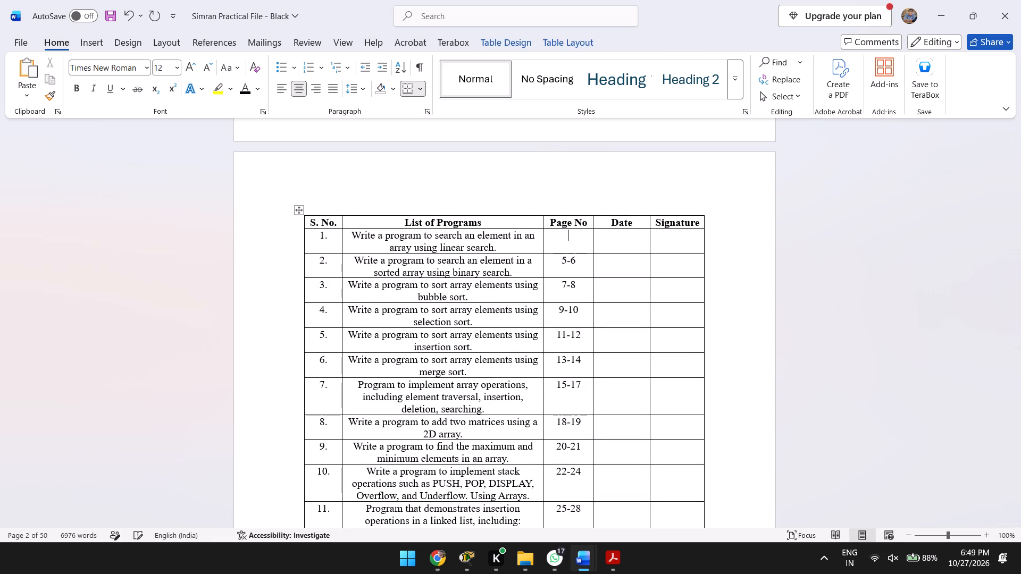
pyautogui.write('4-5')
pyautogui.press('Down')
pyautogui.press('BackSpace')
pyautogui.press('BackSpace')
pyautogui.press('BackSpace')
pyautogui.write('6-7')
# Set the Page No of program 3 (bubble sort) to 8-9 and program 4 (selection sort) to 10-11.
pyautogui.press('Down')
pyautogui.press('BackSpace')
pyautogui.press('BackSpace')
pyautogui.press('BackSpace')
pyautogui.write('8-9')
pyautogui.press('Down')
pyautogui.press('Down')
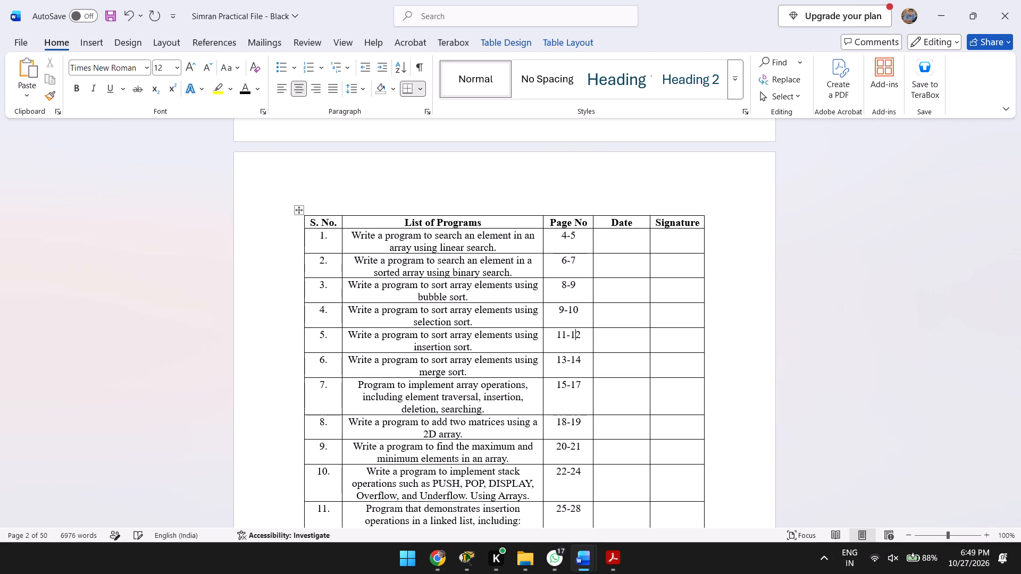
pyautogui.press('Up')
pyautogui.press('BackSpace')
pyautogui.press('BackSpace')
pyautogui.press('BackSpace')
pyautogui.press('BackSpace')
pyautogui.write('10-11')
# Set the Page No of program 5 (insertion sort) to 12-13 and program 6 (merge sort) to 14-15.
pyautogui.press('Down')
pyautogui.press('BackSpace')
pyautogui.press('BackSpace')
pyautogui.press('BackSpace')
pyautogui.press('BackSpace')
pyautogui.press('BackSpace')
pyautogui.write('12-13')
pyautogui.press('Down')
pyautogui.press('BackSpace')
pyautogui.press('BackSpace')
pyautogui.press('BackSpace')
pyautogui.press('BackSpace')
pyautogui.press('BackSpace')
pyautogui.write('14-15')
# Set the Page No of program 7 (array operations) to 16-18 and program 8 (matrix addition) to 19-20.
pyautogui.press('Down')
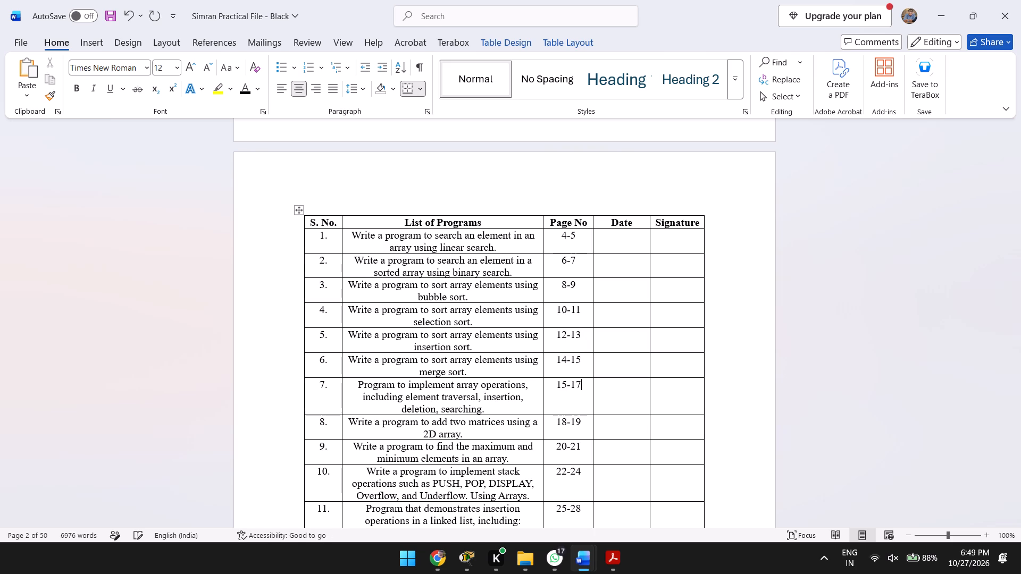
pyautogui.press('BackSpace')
pyautogui.press('BackSpace')
pyautogui.press('BackSpace')
pyautogui.press('BackSpace')
pyautogui.press('BackSpace')
pyautogui.write('16-18')
pyautogui.press('Down')
pyautogui.press('BackSpace')
pyautogui.press('BackSpace')
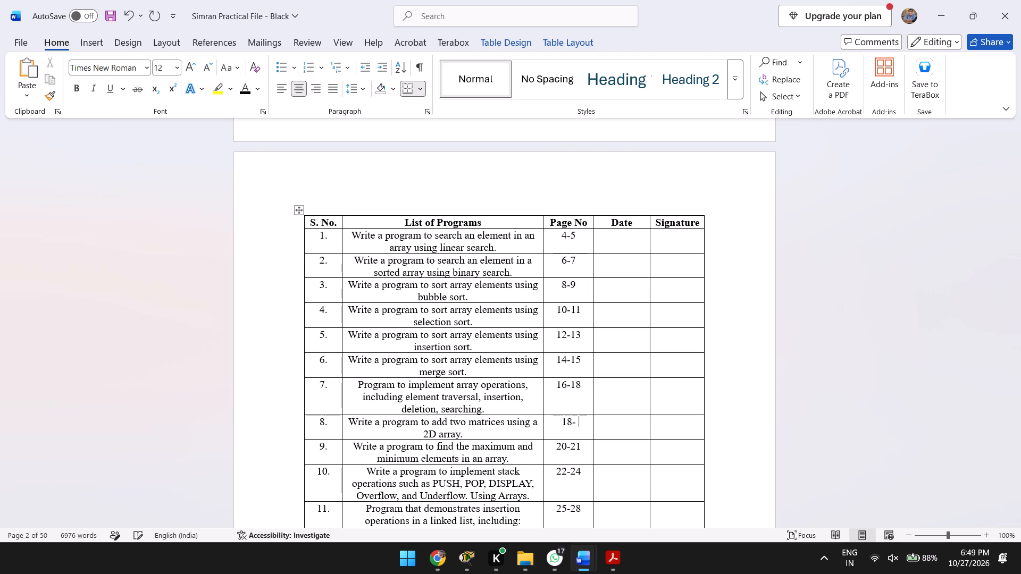
pyautogui.press('BackSpace')
pyautogui.press('BackSpace')
pyautogui.press('BackSpace')
pyautogui.write('19-20')
# Set the Page No of program 9 (maximum and minimum) to 21-22 and program 10 (stack using arrays) to 23-25.
pyautogui.press('Down')
pyautogui.press('BackSpace')
pyautogui.press('BackSpace')
pyautogui.press('BackSpace')
pyautogui.press('BackSpace')
pyautogui.press('BackSpace')
pyautogui.write('21-22')
pyautogui.press('Down')
pyautogui.press('BackSpace')
pyautogui.press('BackSpace')
pyautogui.press('BackSpace')
pyautogui.press('BackSpace')
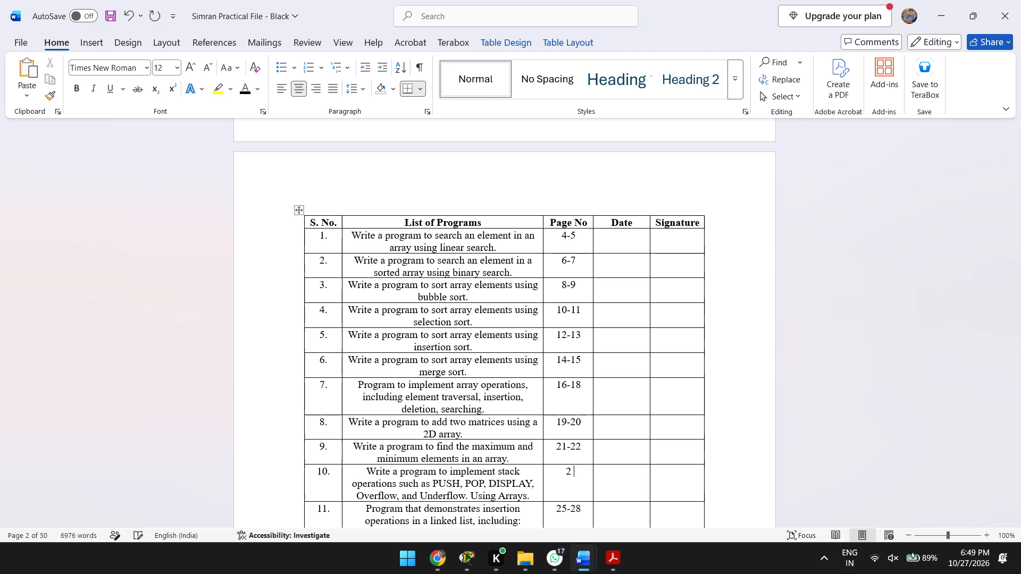
pyautogui.press('BackSpace')
pyautogui.write('23-25')
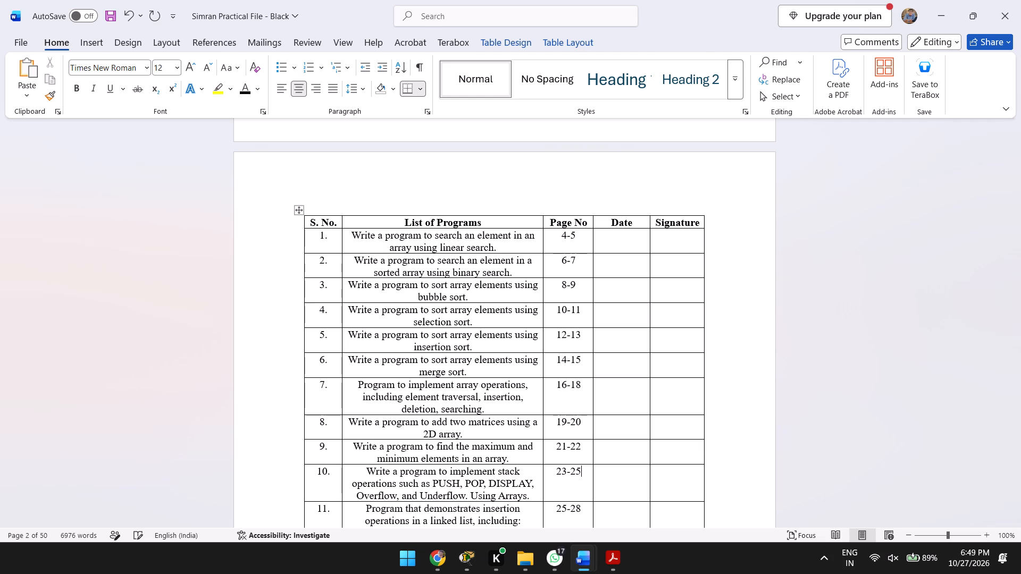
# Set the Page No of program 11, the linked list insertion operations, to 26-29.
pyautogui.press('Down')
pyautogui.press('BackSpace')
pyautogui.press('BackSpace')
pyautogui.press('BackSpace')
pyautogui.press('BackSpace')
pyautogui.press('BackSpace')
pyautogui.press('1')
pyautogui.press('BackSpace')
pyautogui.scroll(-1, 576, 233)
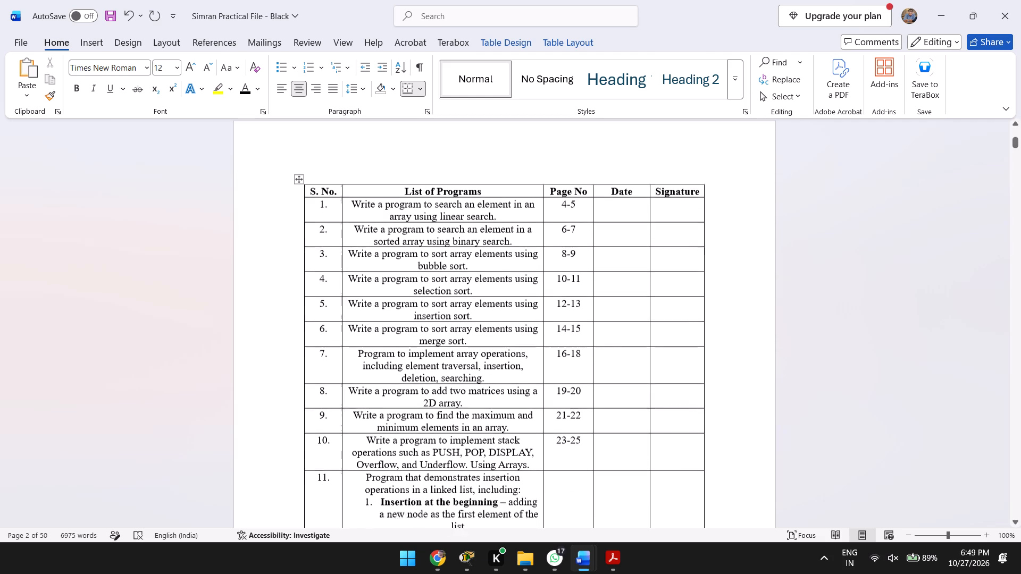
pyautogui.scroll(-1, 576, 233)
pyautogui.write('26-')
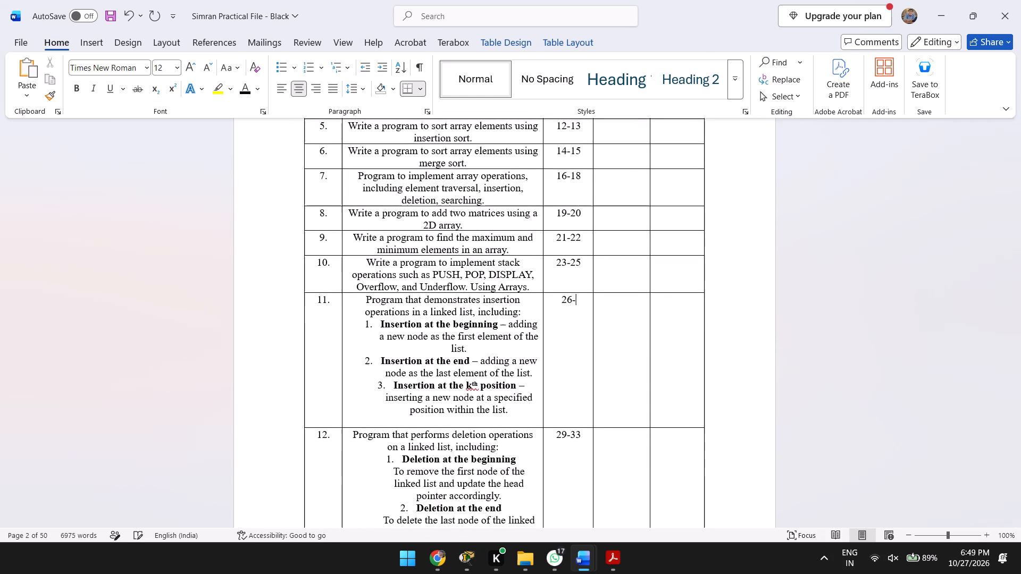
pyautogui.write('29')
# Set the Page No of program 12, the linked list deletion operations, to 30-34.
pyautogui.press('Down')
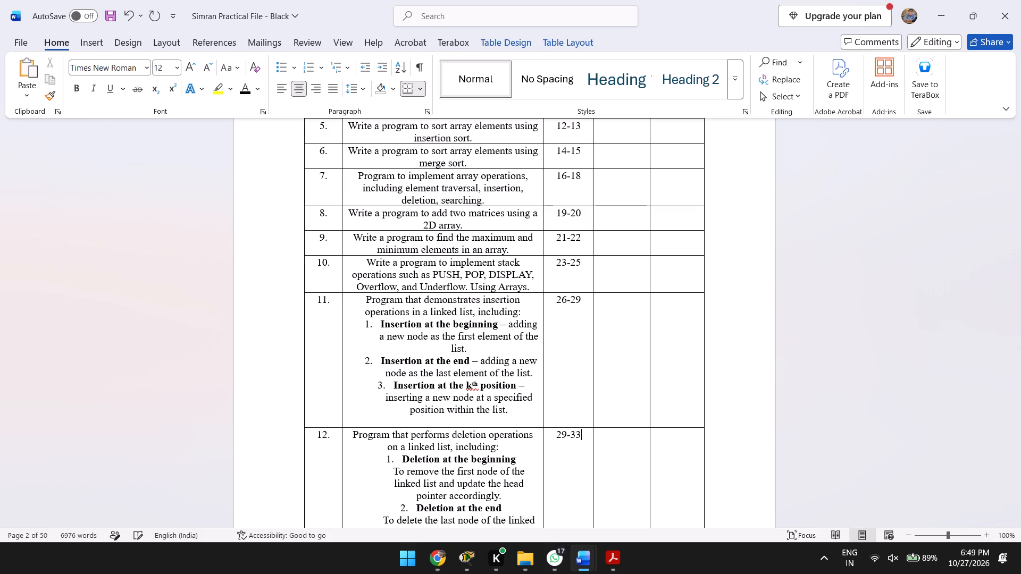
pyautogui.press('BackSpace')
pyautogui.press('BackSpace')
pyautogui.press('BackSpace')
pyautogui.press('BackSpace')
pyautogui.press('BackSpace')
pyautogui.write('30-')
pyautogui.write('34')
# Set the Page No of program 13, the stack operations using a linked list, to 35-38.
pyautogui.scroll(-1, 576, 233)
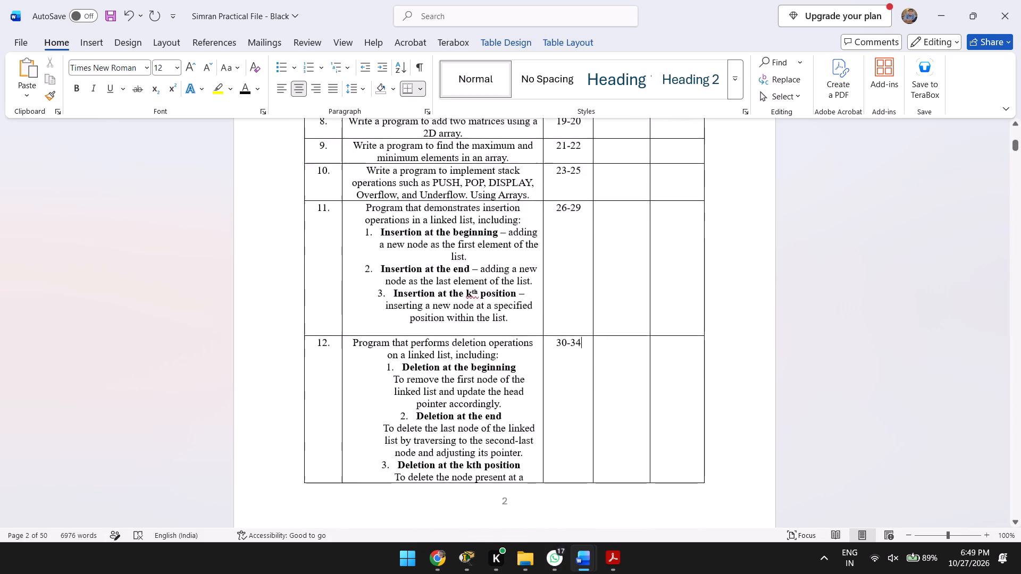
pyautogui.scroll(-1, 631, 283)
pyautogui.scroll(-1, 625, 352)
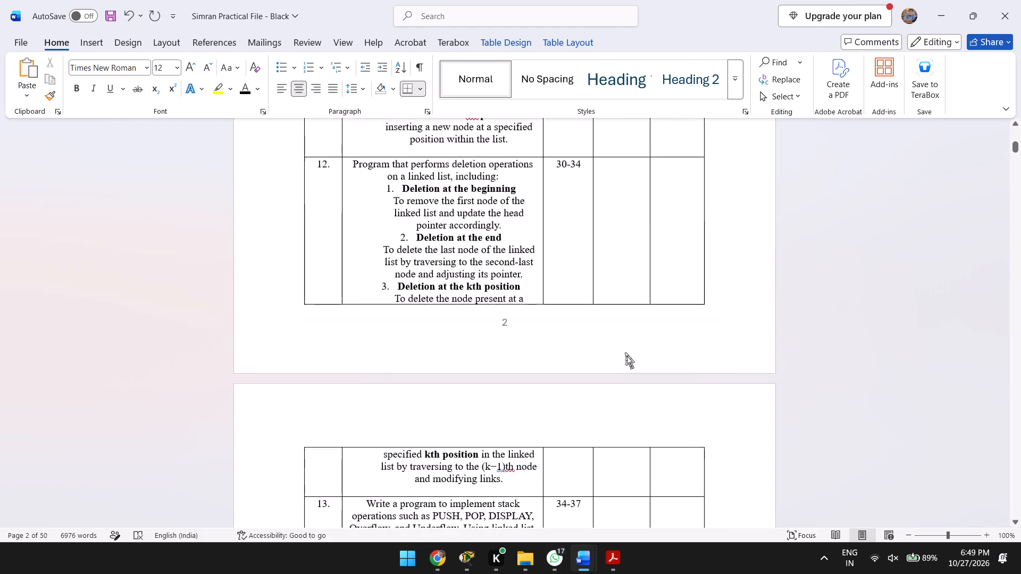
pyautogui.scroll(-1, 625, 352)
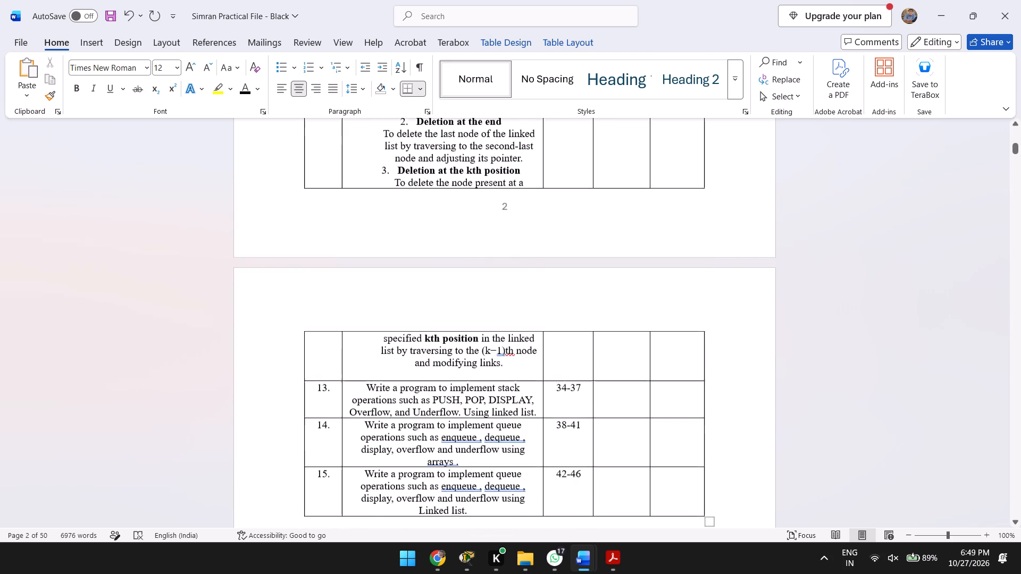
pyautogui.scroll(-1, 601, 379)
pyautogui.click(585, 373)
pyautogui.press('BackSpace')
pyautogui.press('BackSpace')
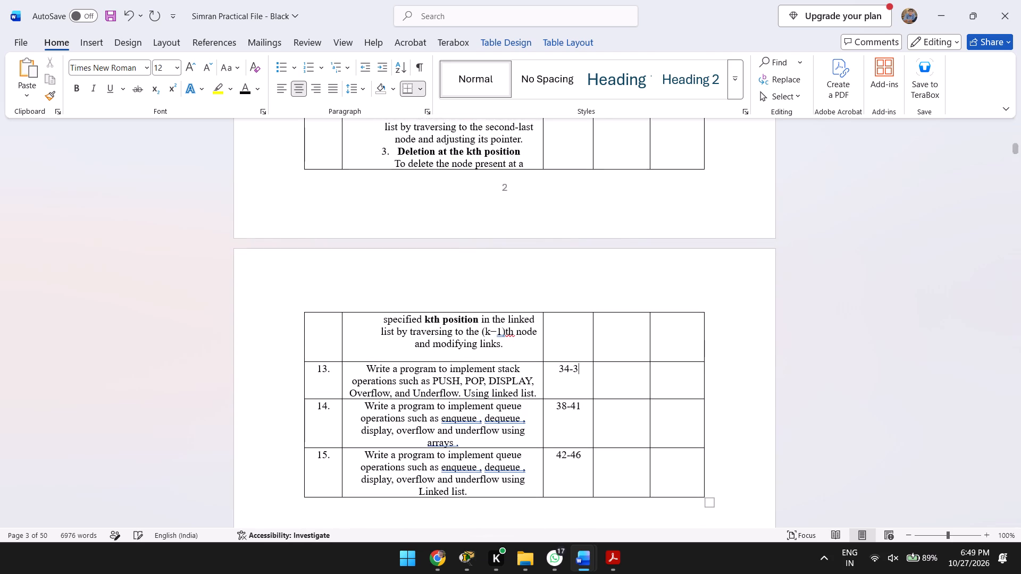
pyautogui.press('BackSpace')
pyautogui.press('BackSpace')
pyautogui.press('BackSpace')
pyautogui.write('35-38')
# Set the Page No of program 14, the queue operations using arrays, to 39-42.
pyautogui.press('Down')
pyautogui.press('BackSpace')
pyautogui.press('BackSpace')
pyautogui.press('BackSpace')
pyautogui.press('BackSpace')
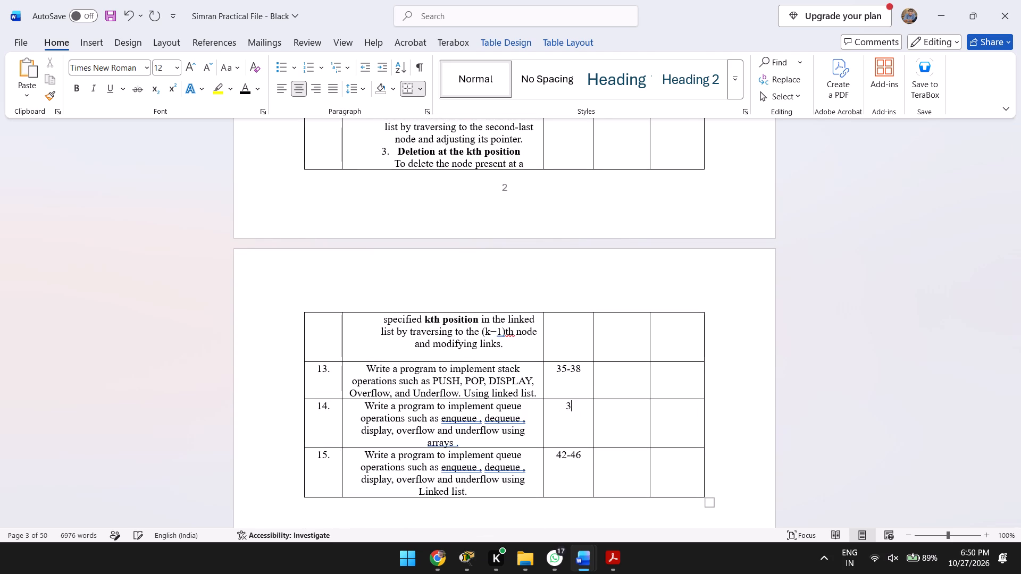
pyautogui.press('BackSpace')
pyautogui.write('39-42')
# Set the Page No of program 15, the queue operations using a linked list, to 43-47.
pyautogui.press('Down')
pyautogui.press('BackSpace')
pyautogui.press('BackSpace')
pyautogui.press('BackSpace')
pyautogui.press('BackSpace')
pyautogui.press('BackSpace')
pyautogui.press('2')
pyautogui.press('BackSpace')
pyautogui.write('45')
pyautogui.press('BackSpace')
pyautogui.write('3-47')
# Review the program 15 pages from the end of the document back to the program's heading.
pyautogui.scroll(-18, 643, 441)
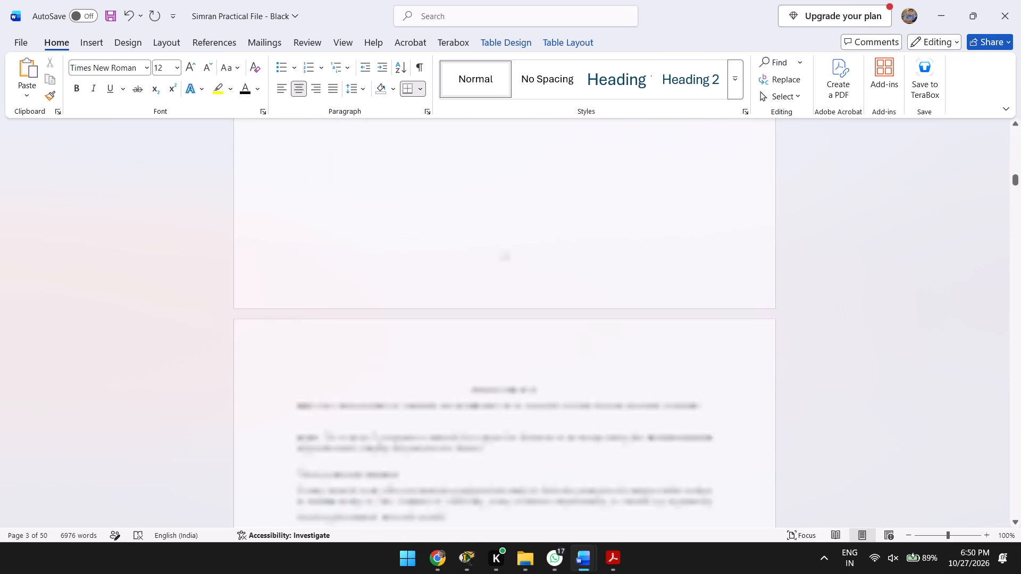
pyautogui.scroll(-20, 643, 441)
pyautogui.scroll(-8, 643, 441)
pyautogui.scroll(-1, 762, 404)
pyautogui.scroll(1, 762, 404)
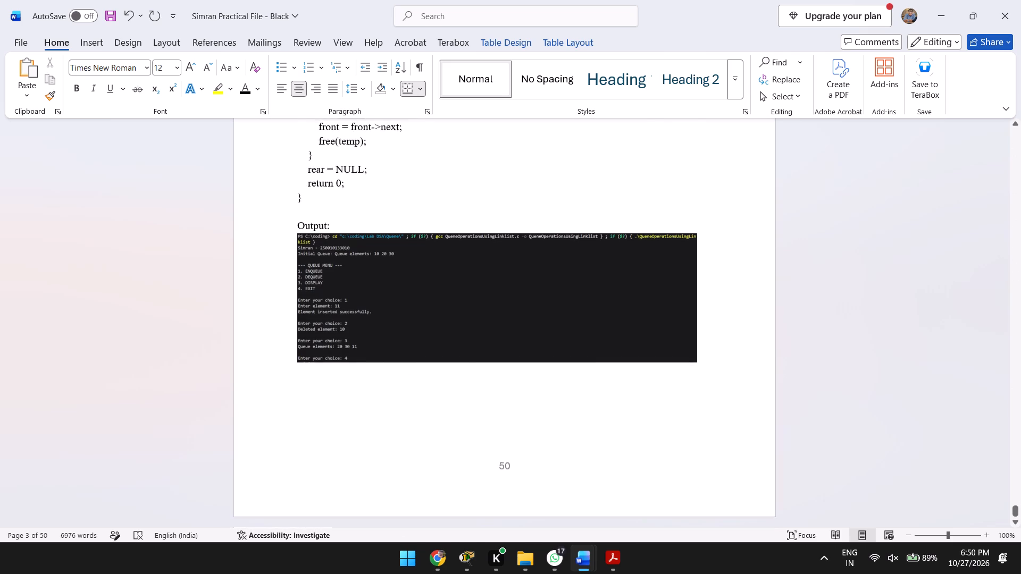
pyautogui.scroll(4, 762, 404)
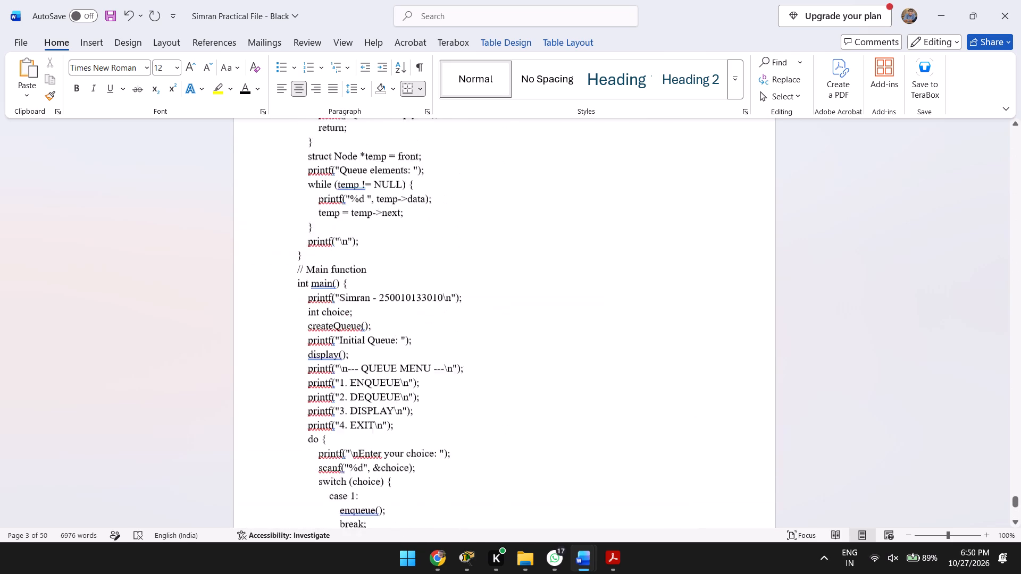
pyautogui.scroll(2, 762, 404)
pyautogui.scroll(1, 705, 399)
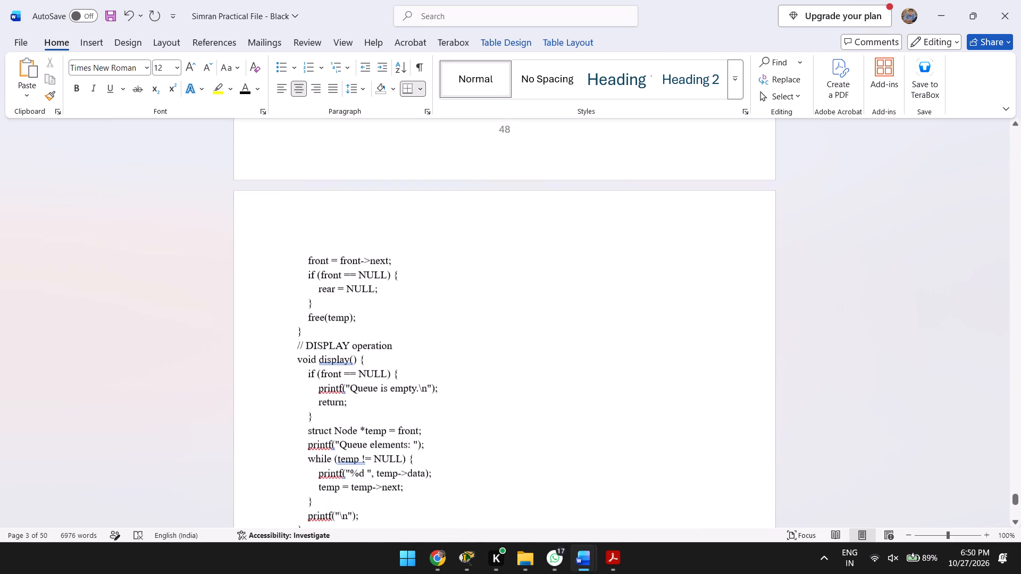
pyautogui.click(420, 356)
pyautogui.scroll(2, 415, 345)
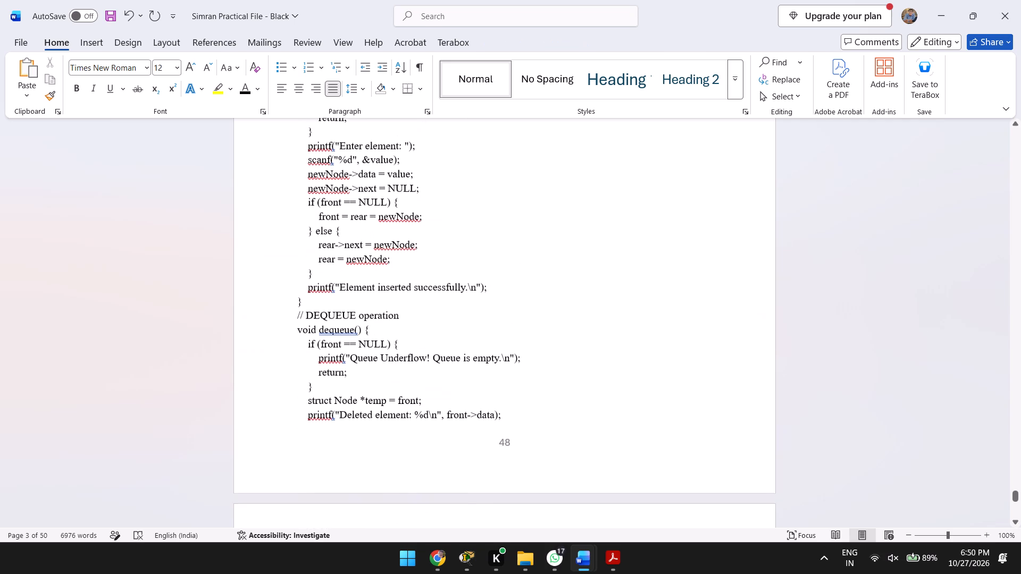
pyautogui.click(432, 353)
pyautogui.scroll(1, 432, 353)
pyautogui.click(433, 351)
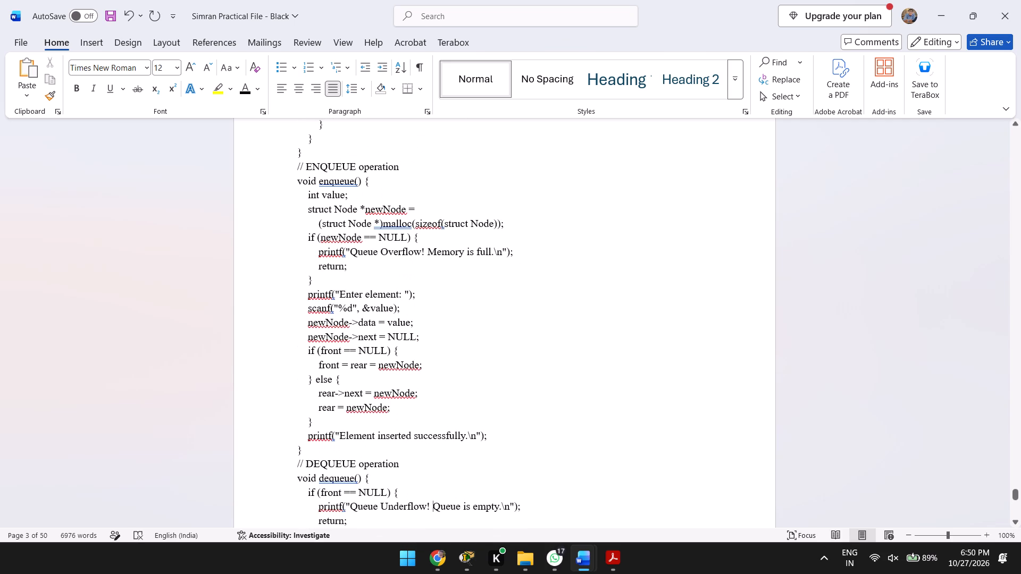
pyautogui.click(404, 317)
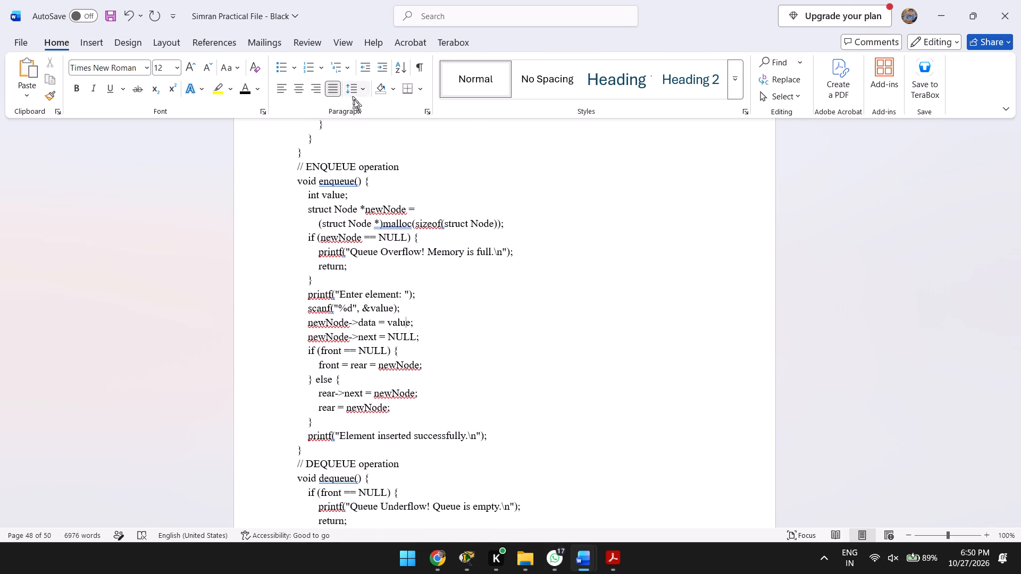
pyautogui.click(352, 96)
pyautogui.click(617, 285)
pyautogui.scroll(2, 617, 285)
pyautogui.scroll(1, 533, 326)
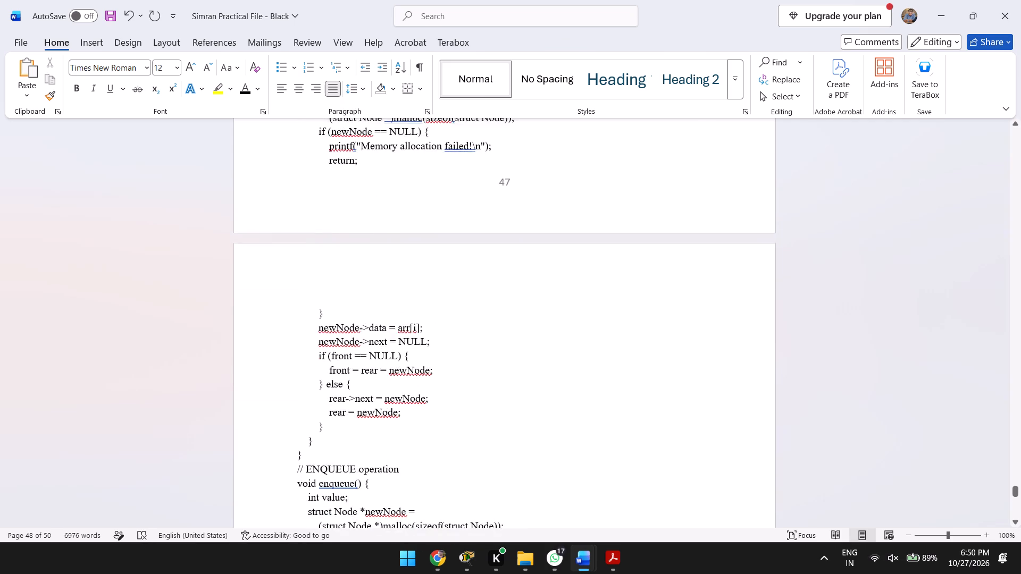
pyautogui.scroll(2, 533, 326)
pyautogui.scroll(1, 602, 313)
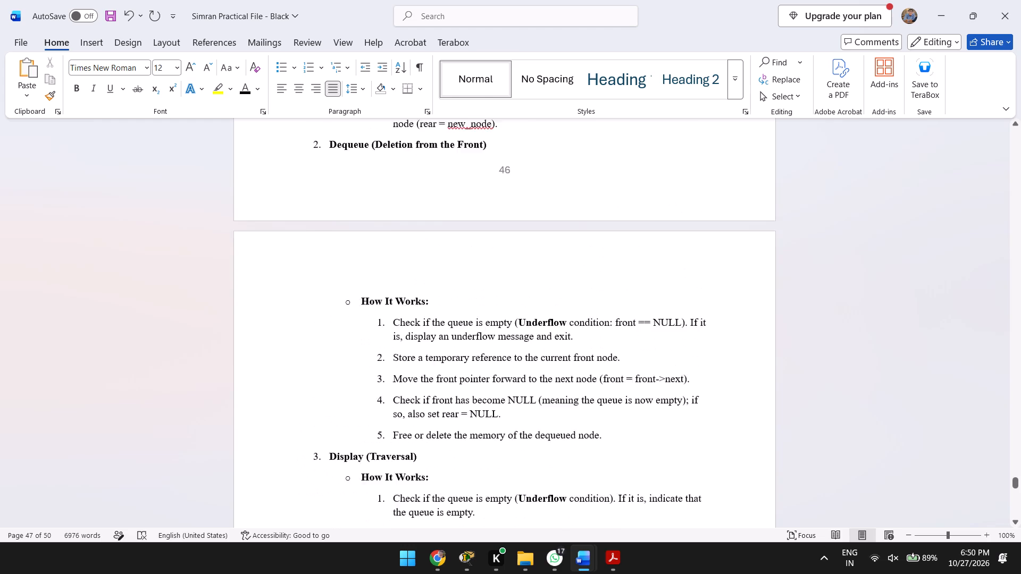
pyautogui.scroll(2, 602, 313)
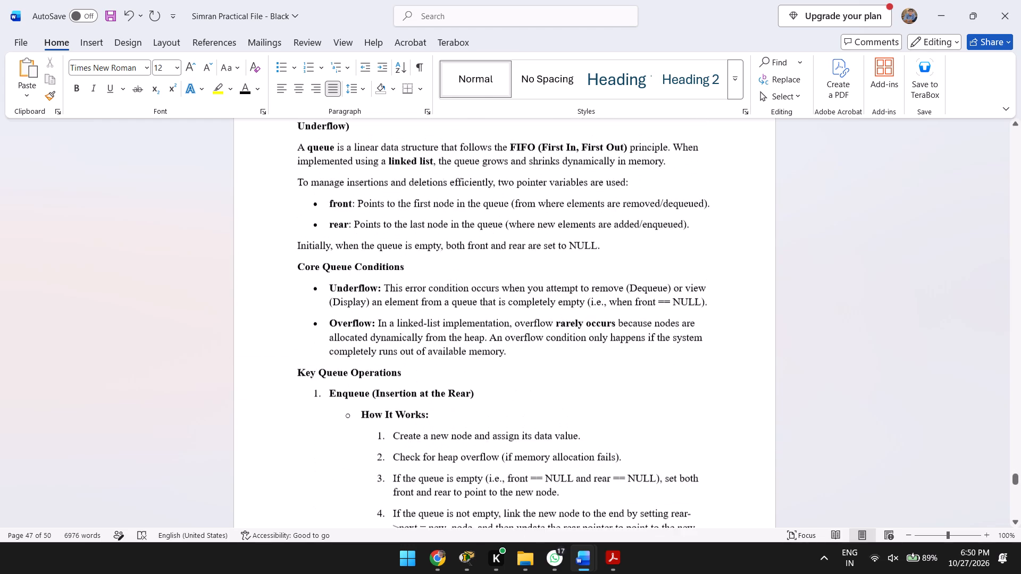
pyautogui.scroll(2, 602, 313)
# Centre the "Program – 15" heading above the linked list queue program.
pyautogui.scroll(-1, 602, 313)
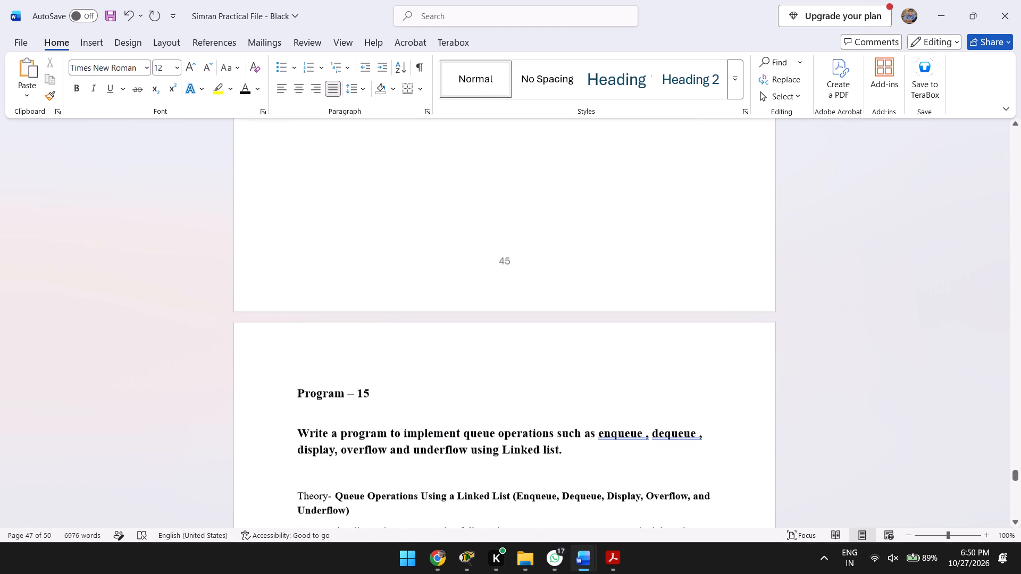
pyautogui.scroll(-1, 450, 411)
pyautogui.click(305, 297)
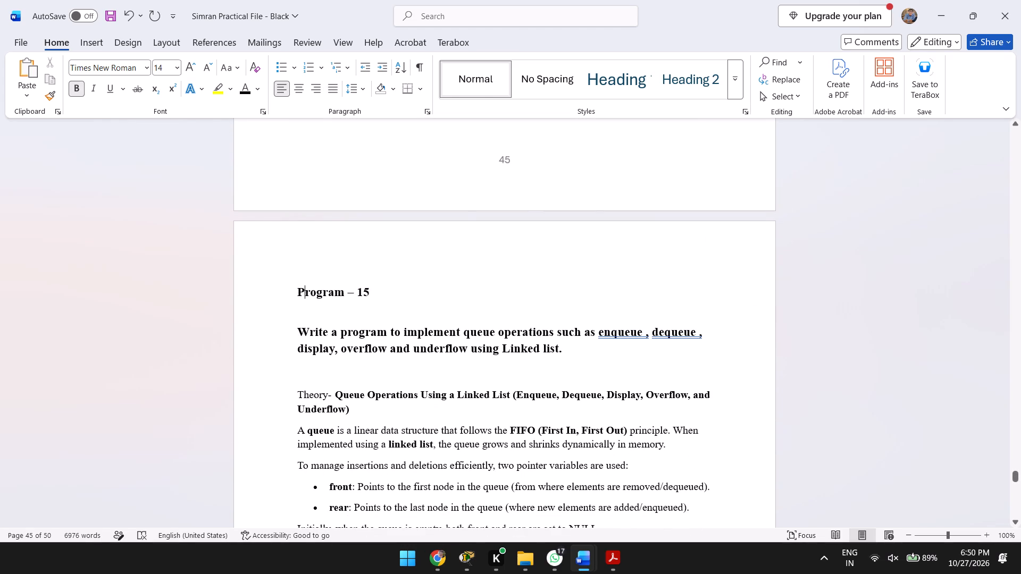
pyautogui.click(296, 296)
pyautogui.click(295, 86)
# Check the layout and page numbers of the pages from program 15 back to program 9.
pyautogui.scroll(2, 452, 188)
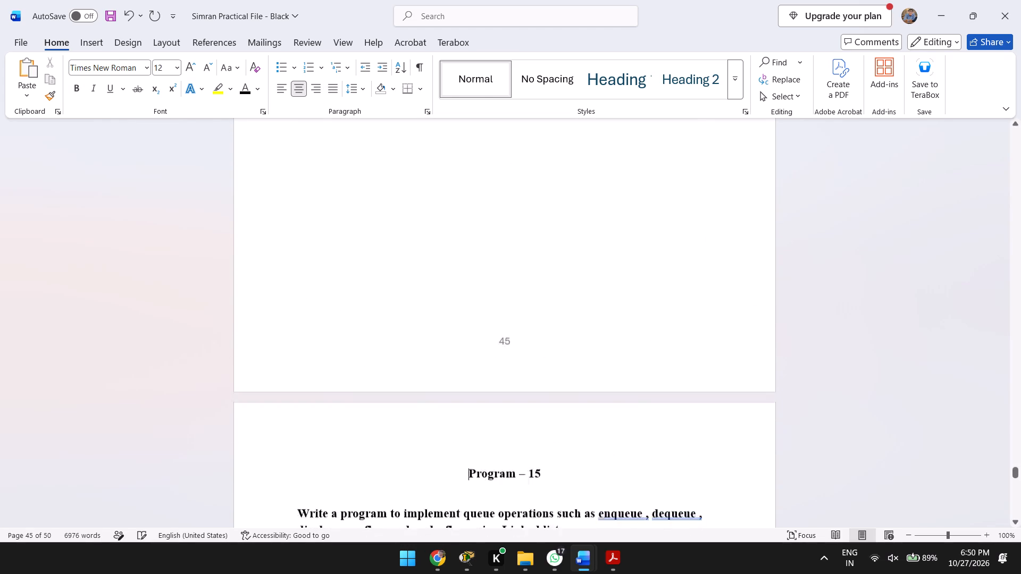
pyautogui.scroll(6, 452, 188)
pyautogui.scroll(-4, 452, 188)
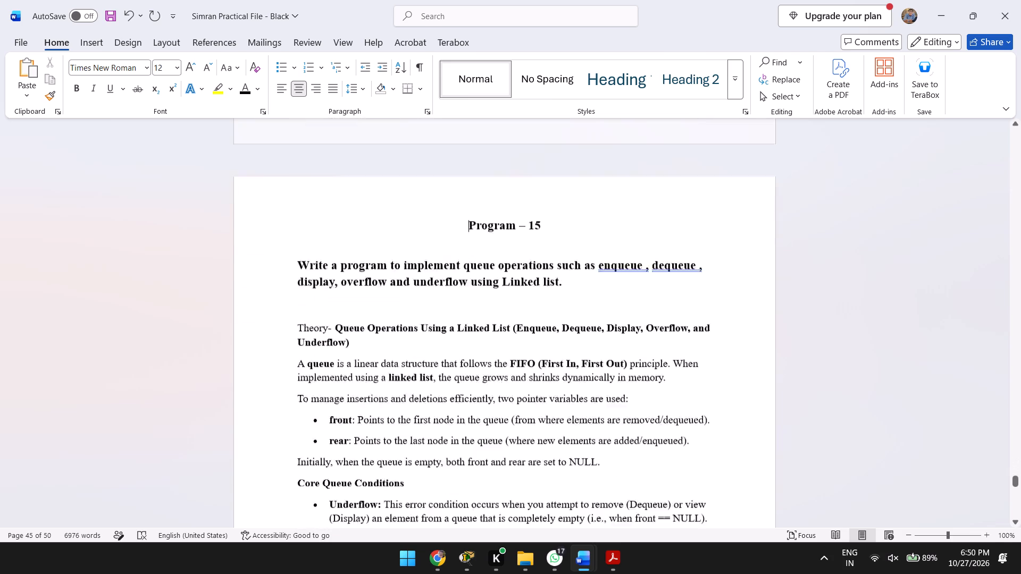
pyautogui.scroll(-14, 452, 188)
pyautogui.scroll(1, 452, 188)
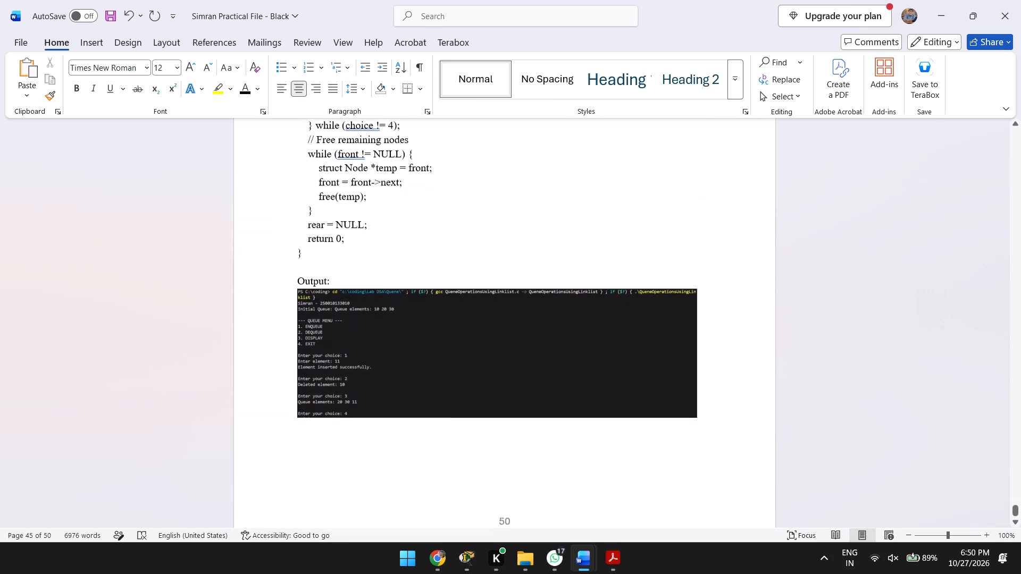
pyautogui.scroll(5, 552, 191)
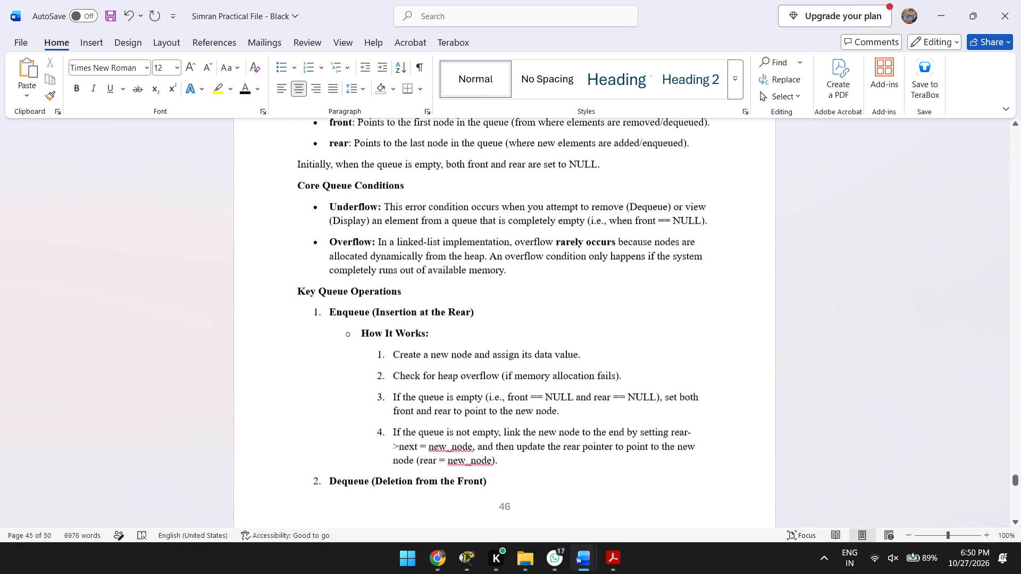
pyautogui.scroll(5, 552, 191)
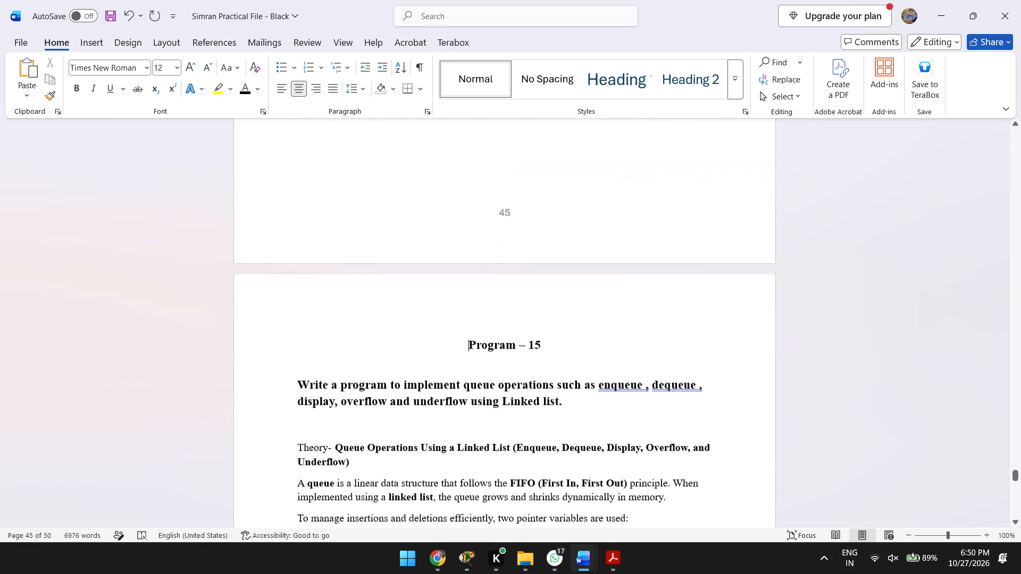
pyautogui.scroll(5, 552, 191)
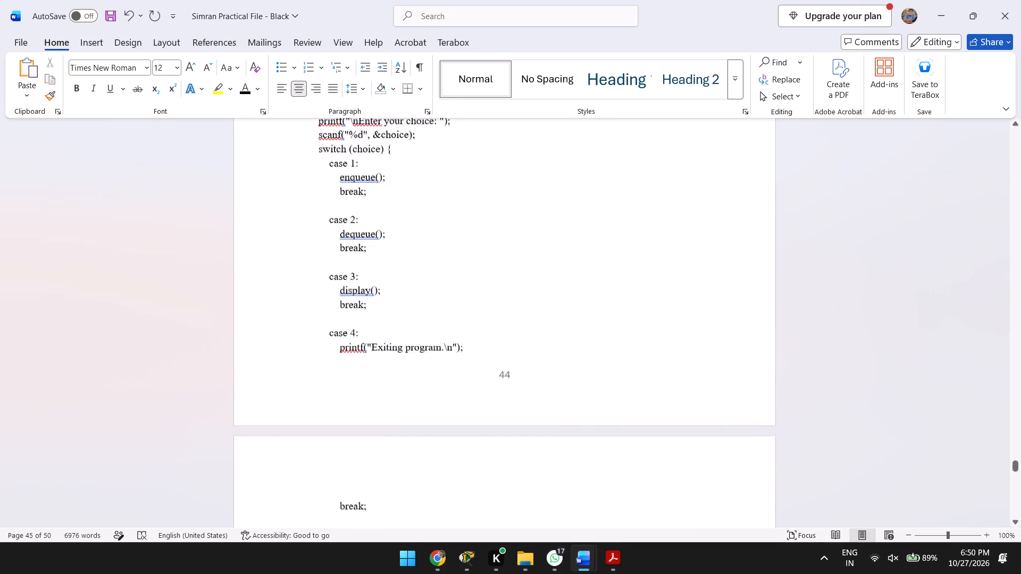
pyautogui.scroll(5, 552, 191)
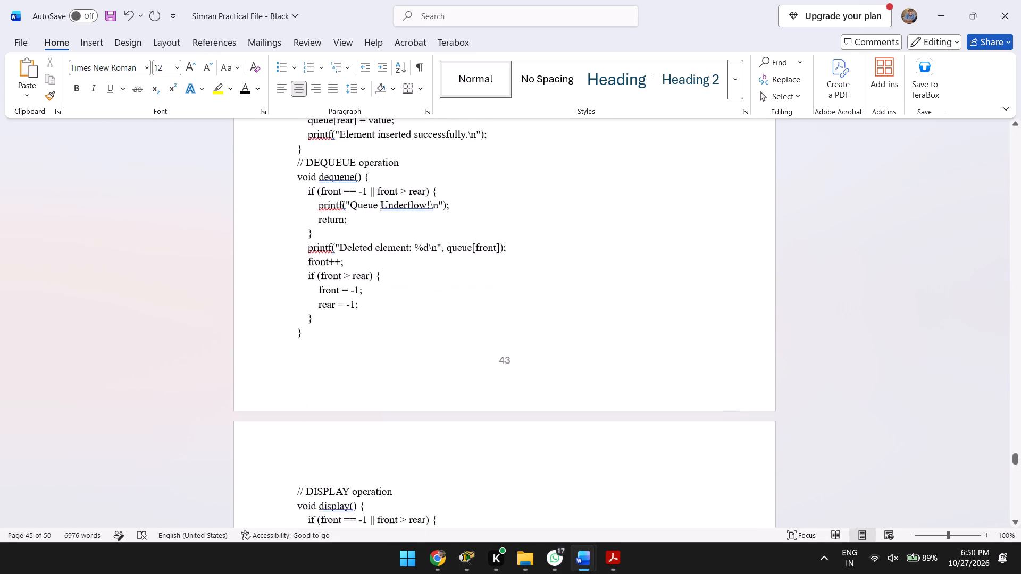
pyautogui.scroll(5, 552, 191)
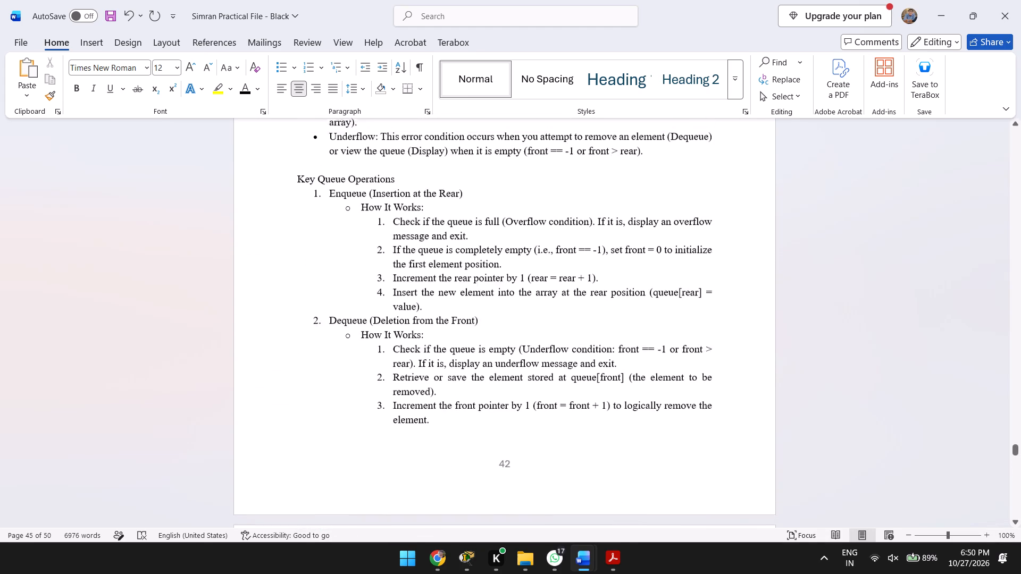
pyautogui.scroll(3, 552, 191)
pyautogui.scroll(2, 490, 295)
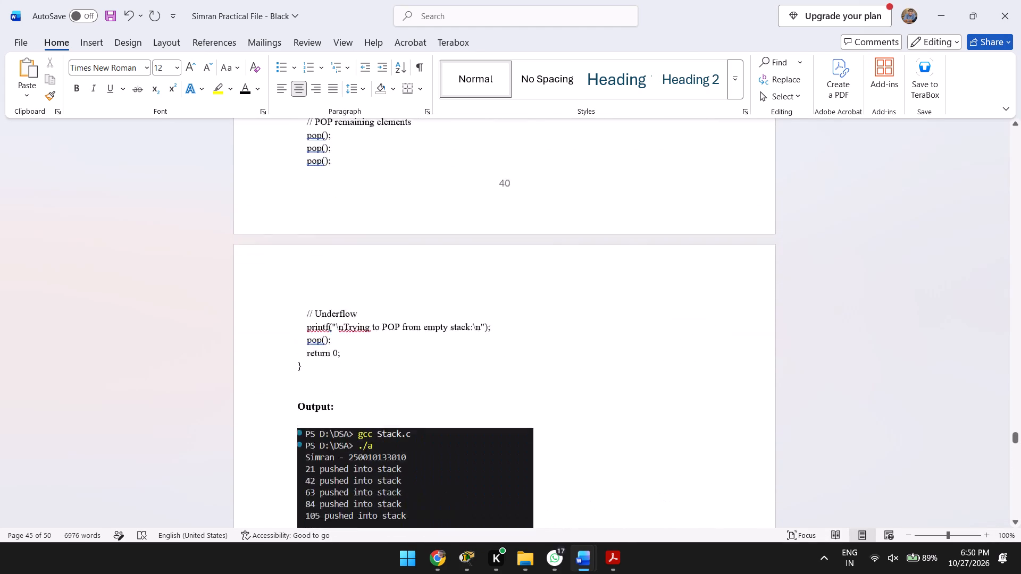
pyautogui.scroll(6, 490, 295)
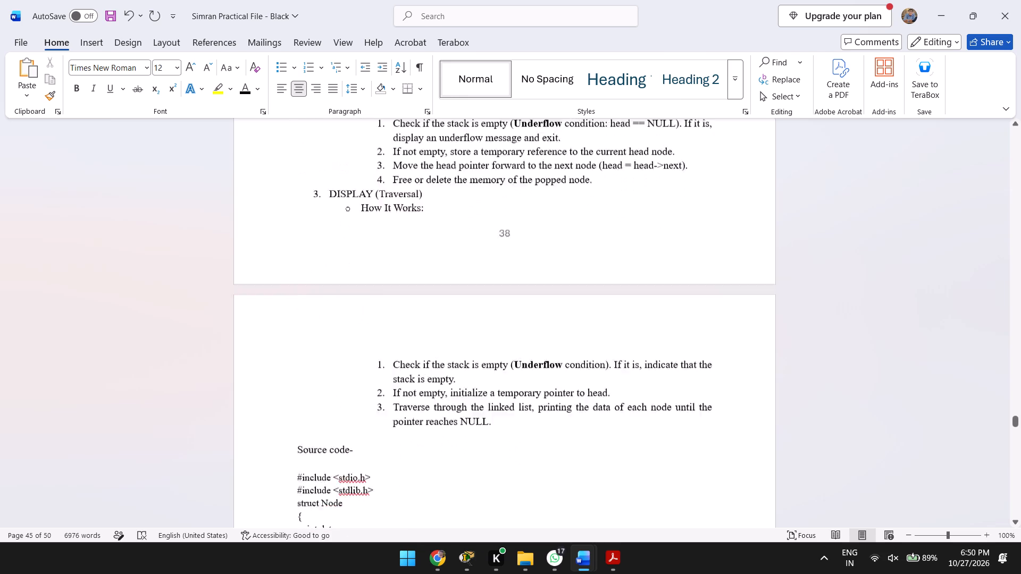
pyautogui.scroll(6, 490, 295)
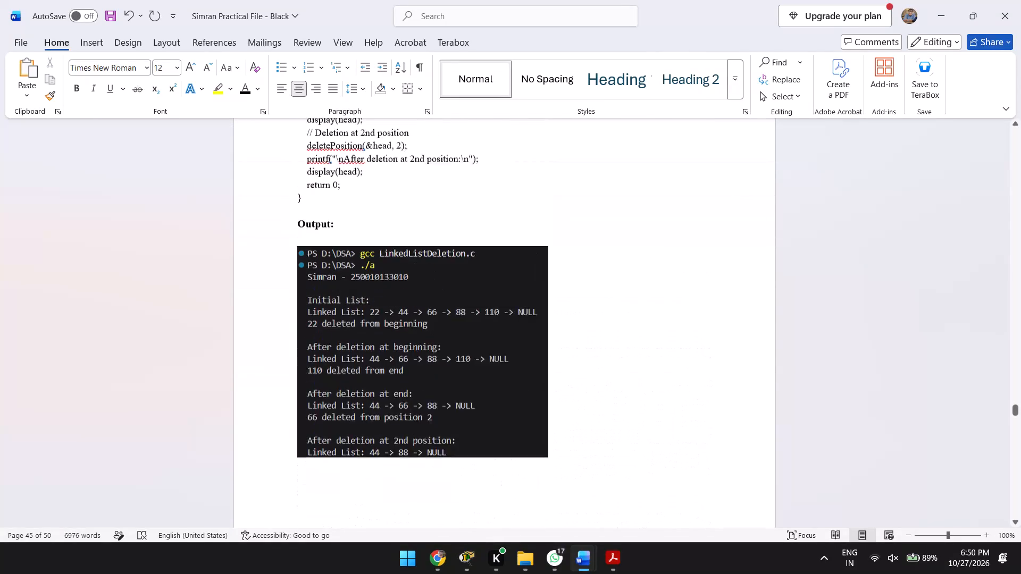
pyautogui.scroll(6, 490, 295)
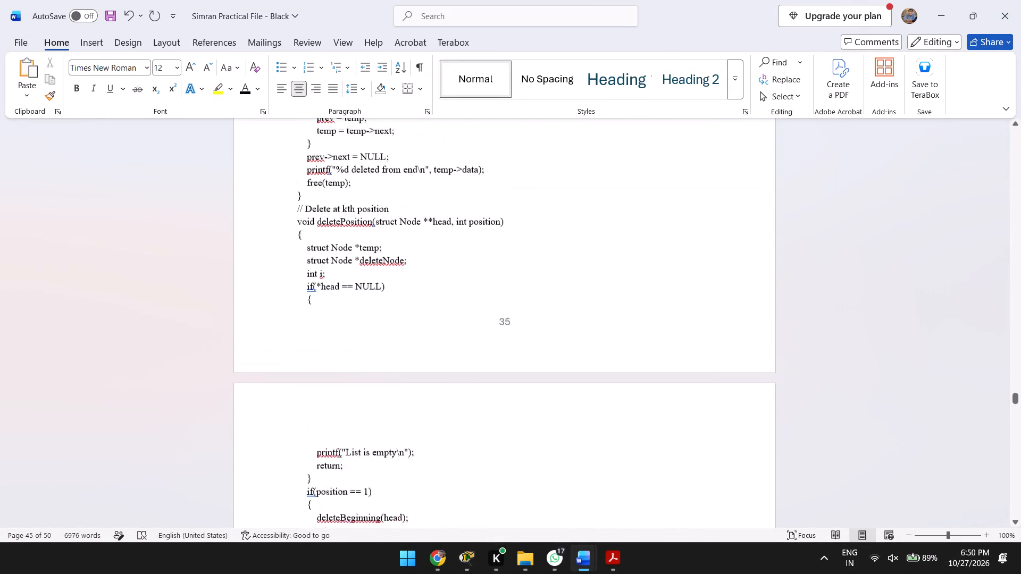
pyautogui.scroll(6, 490, 295)
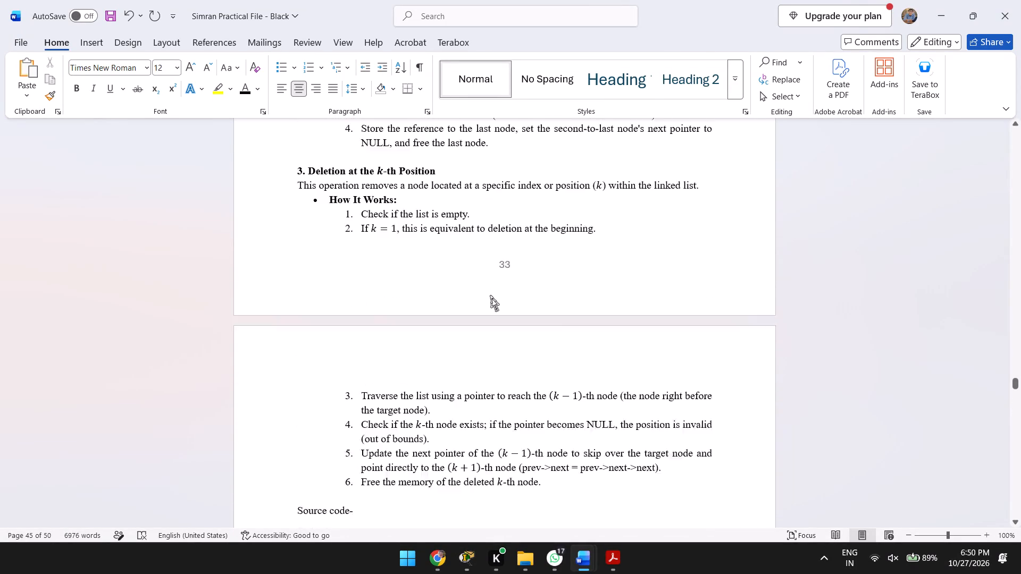
pyautogui.scroll(5, 490, 295)
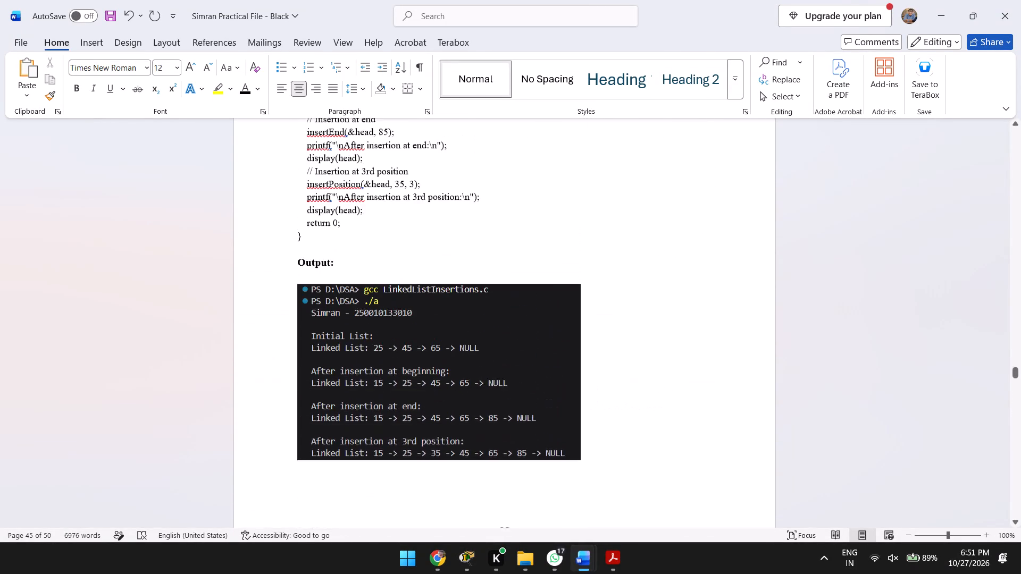
pyautogui.scroll(5, 490, 295)
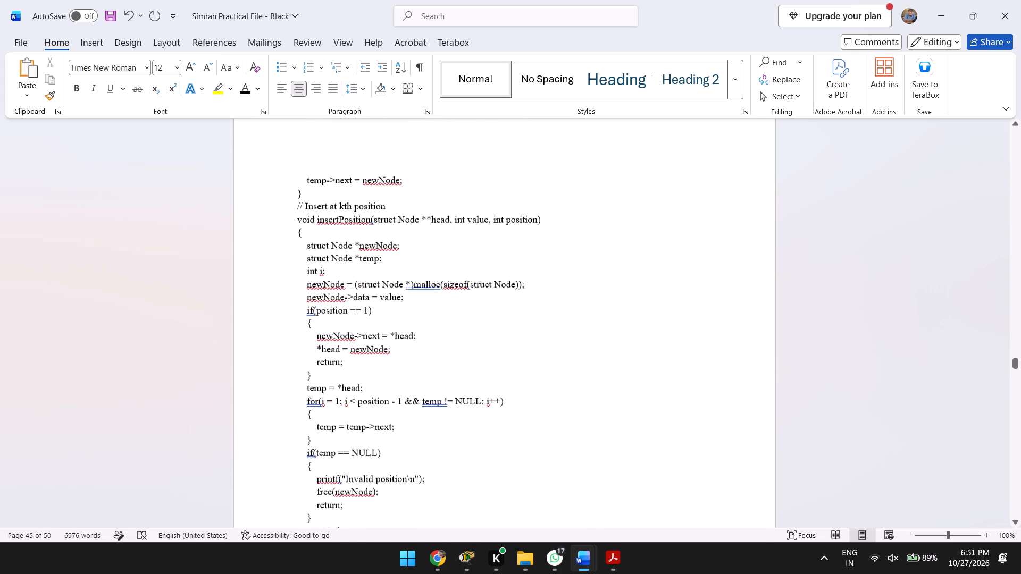
pyautogui.scroll(5, 490, 295)
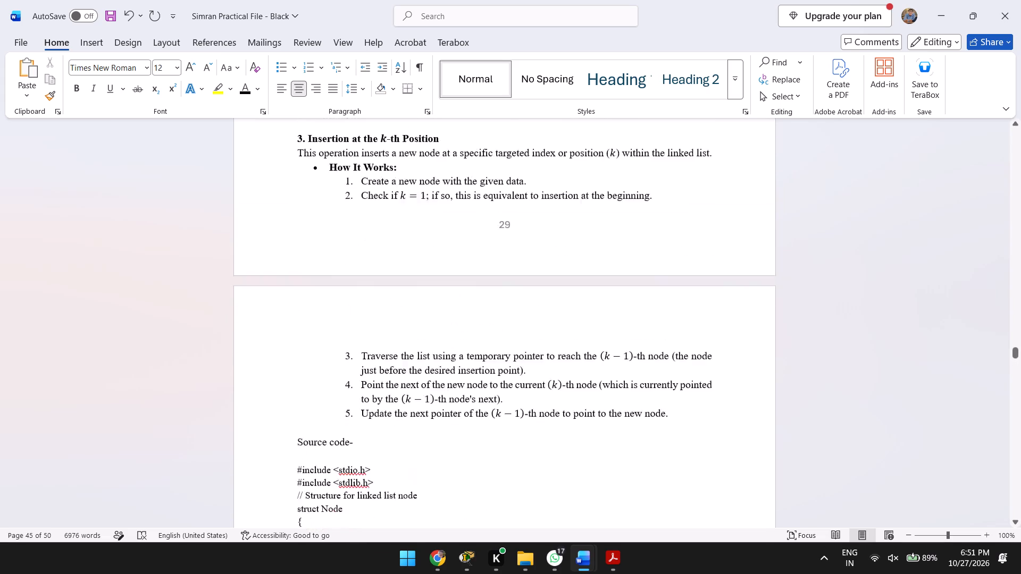
pyautogui.scroll(6, 490, 295)
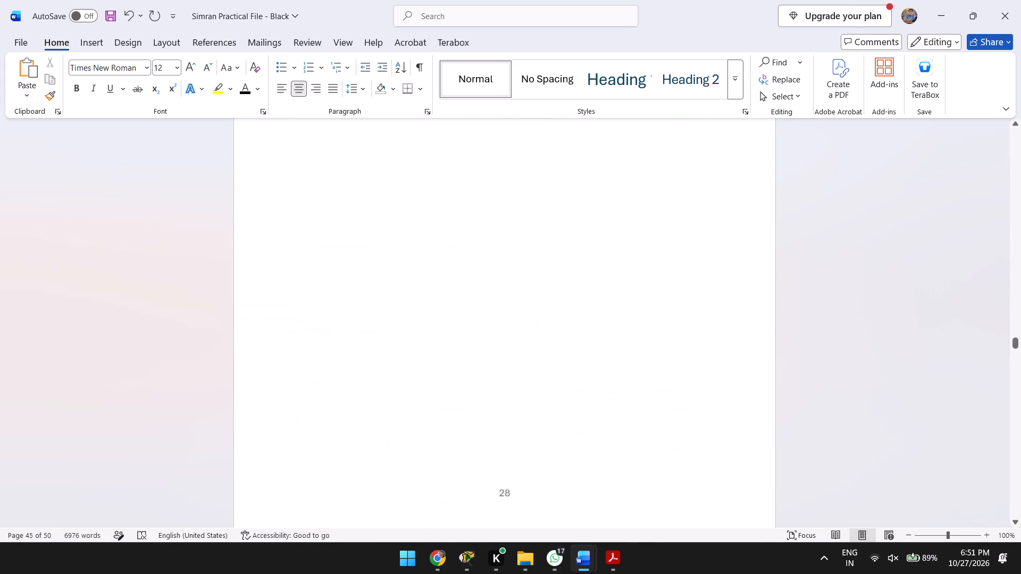
pyautogui.scroll(6, 490, 295)
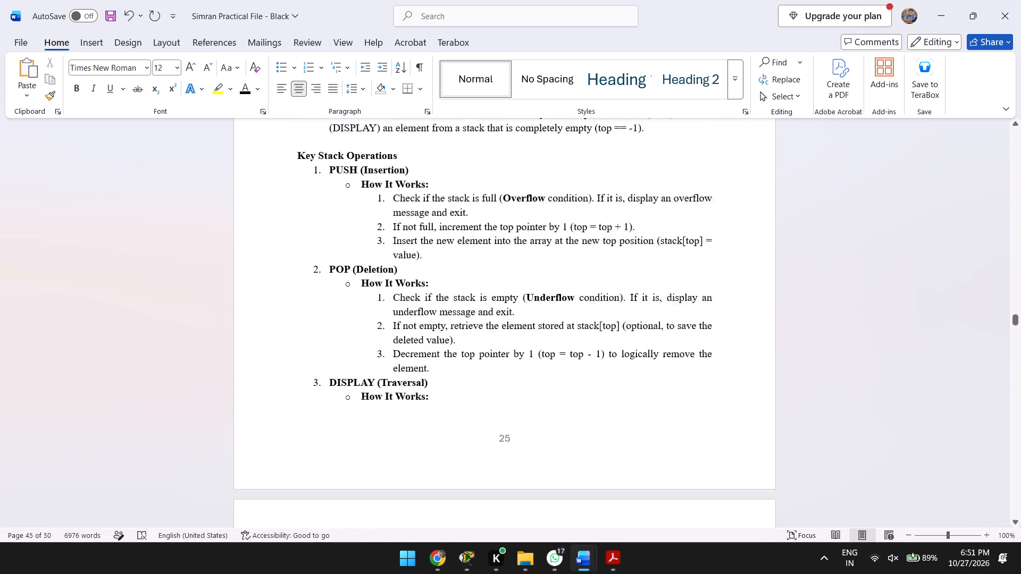
pyautogui.scroll(6, 490, 295)
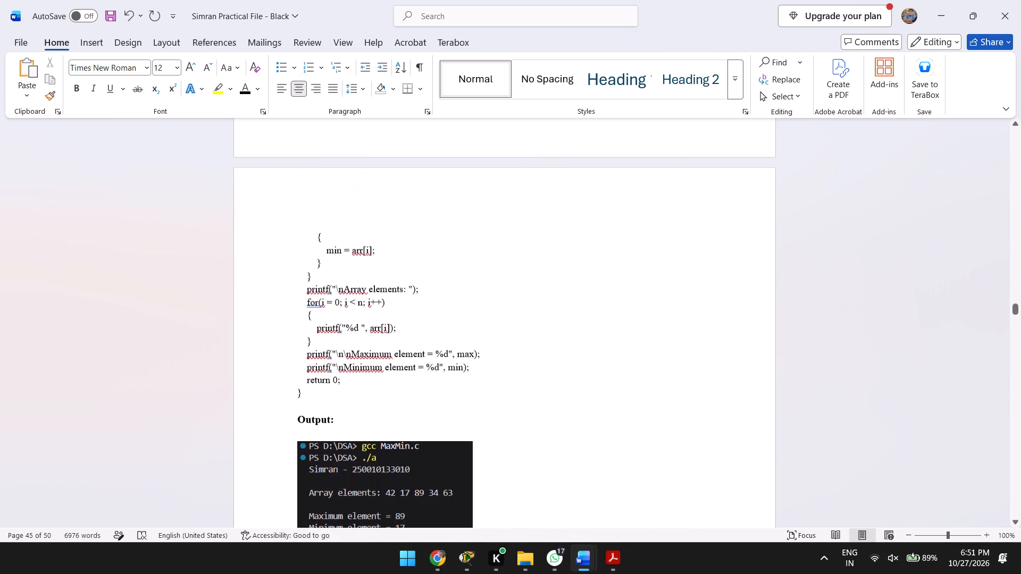
pyautogui.click(464, 340)
pyautogui.click(473, 351)
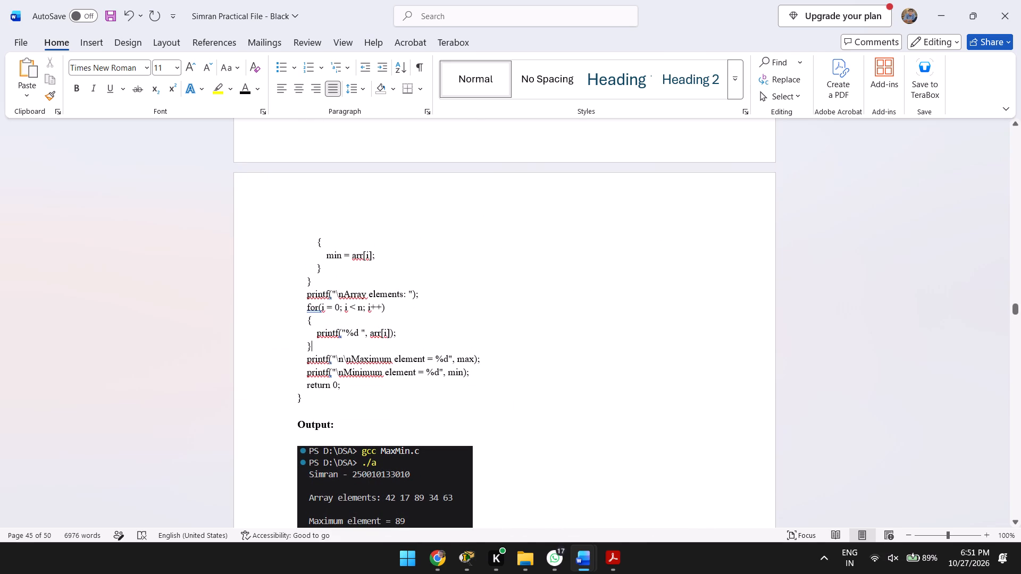
pyautogui.click(487, 364)
pyautogui.scroll(-1, 487, 364)
pyautogui.scroll(2, 487, 364)
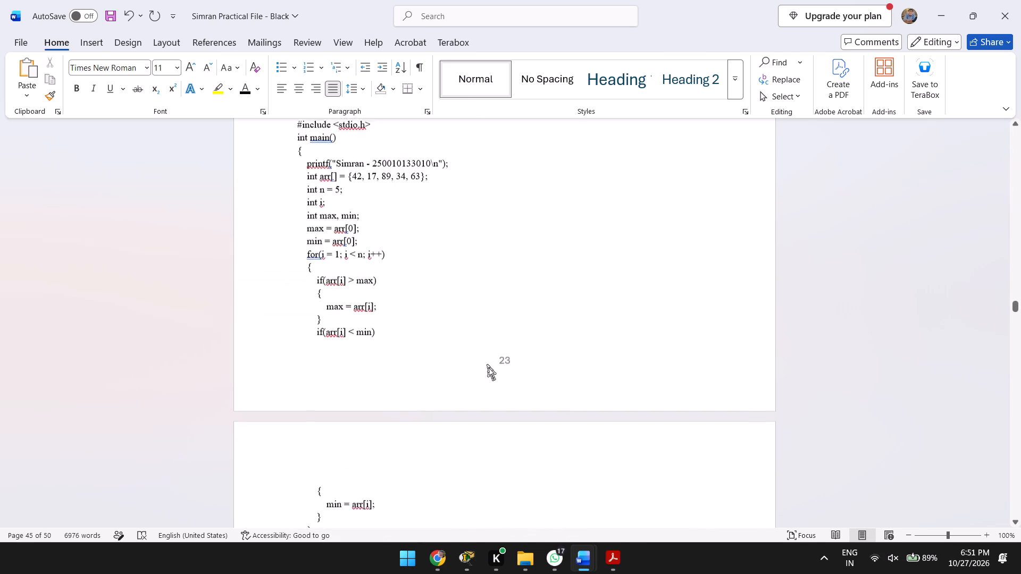
# Centre the "Program – 9" heading above the maximum and minimum elements program.
pyautogui.scroll(4, 487, 364)
pyautogui.scroll(-1, 487, 364)
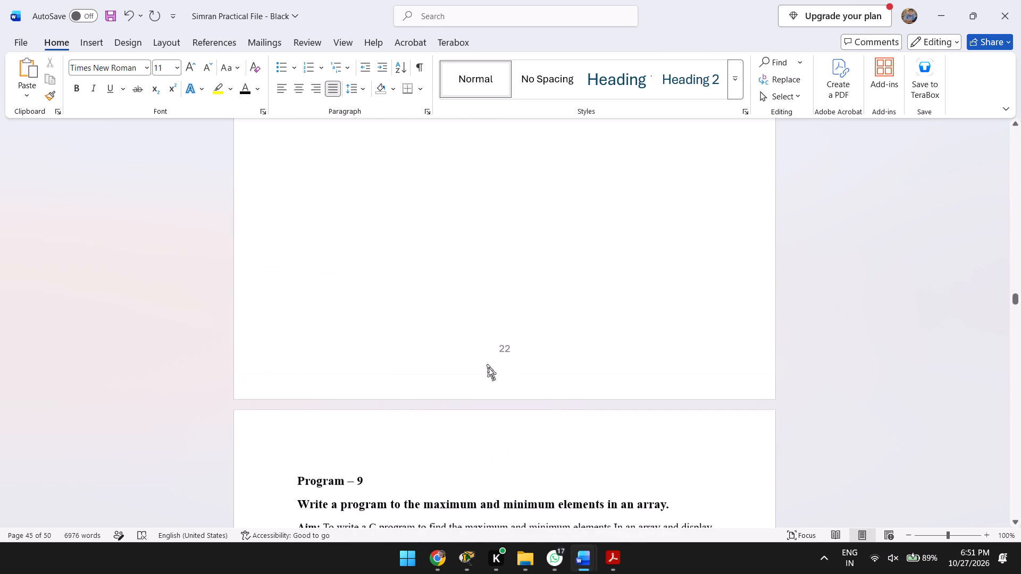
pyautogui.scroll(-1, 487, 364)
pyautogui.click(289, 410)
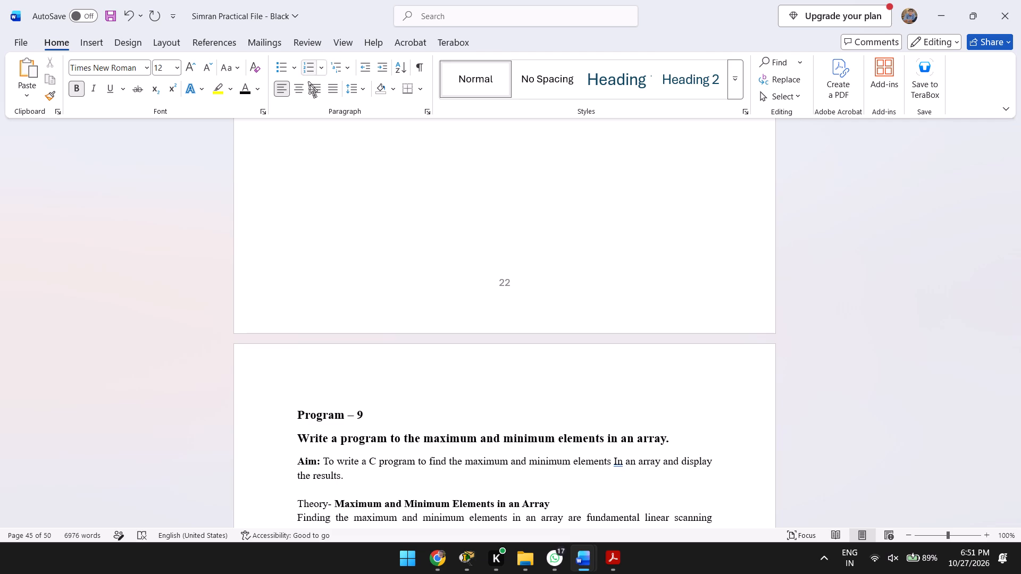
pyautogui.click(305, 89)
# Check the pages of programs 8 and 7 in the black practical file, consulting the separate lab index document.
pyautogui.scroll(4, 520, 252)
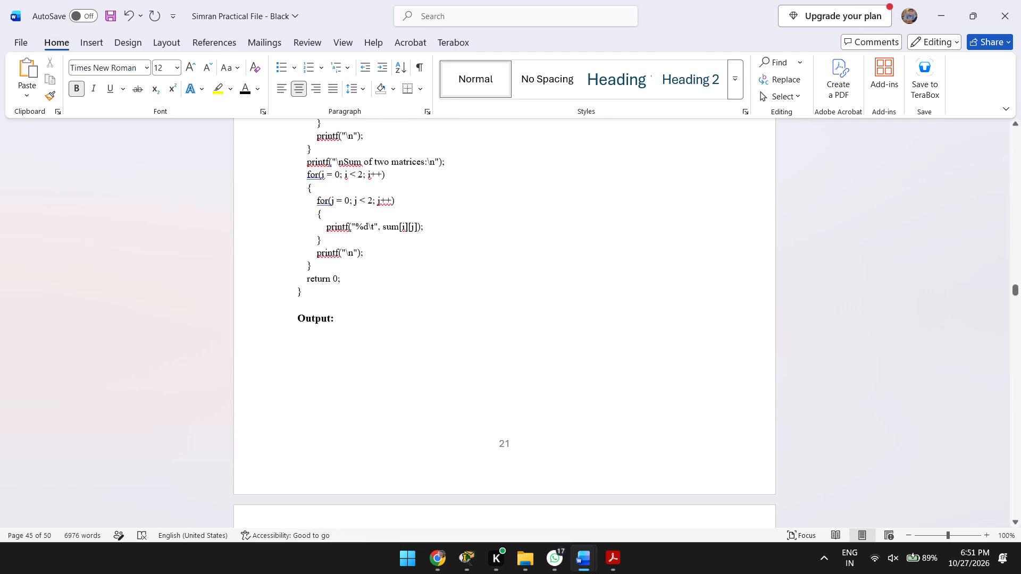
pyautogui.scroll(5, 520, 252)
pyautogui.scroll(-2, 520, 252)
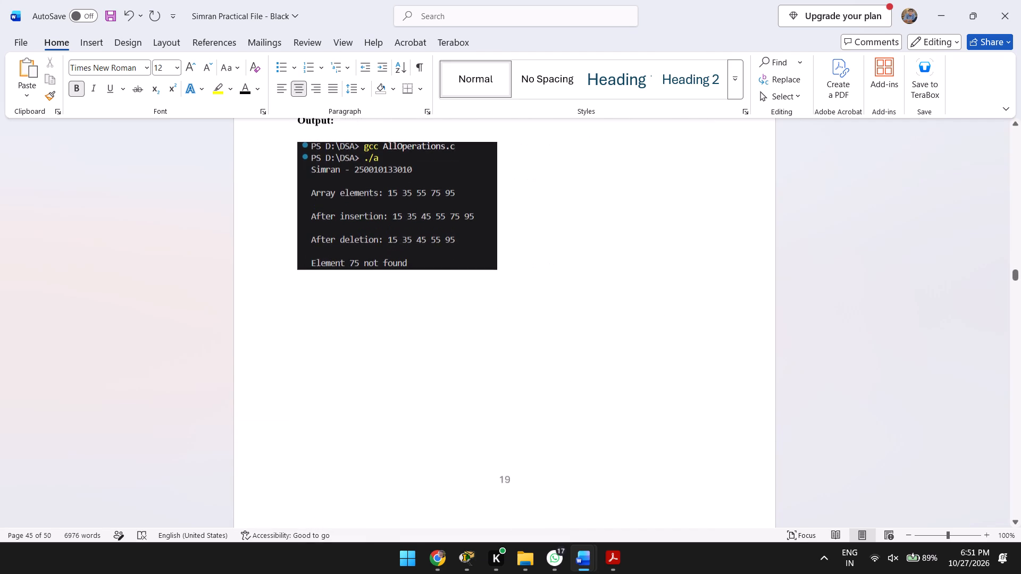
pyautogui.scroll(-1, 520, 252)
pyautogui.scroll(4, 520, 252)
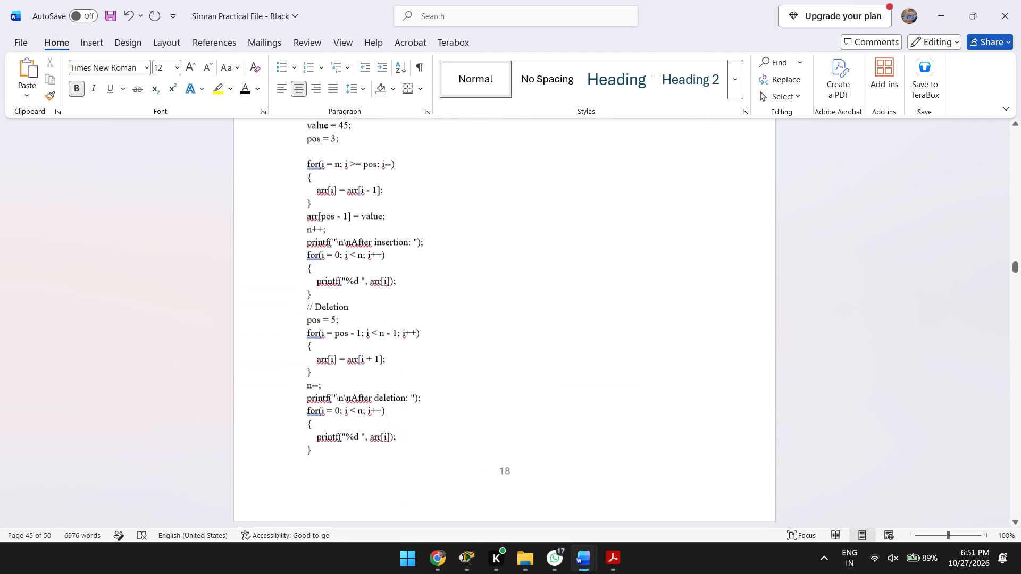
pyautogui.hotkey('alt', 'Tab')
pyautogui.scroll(-5, 765, 360)
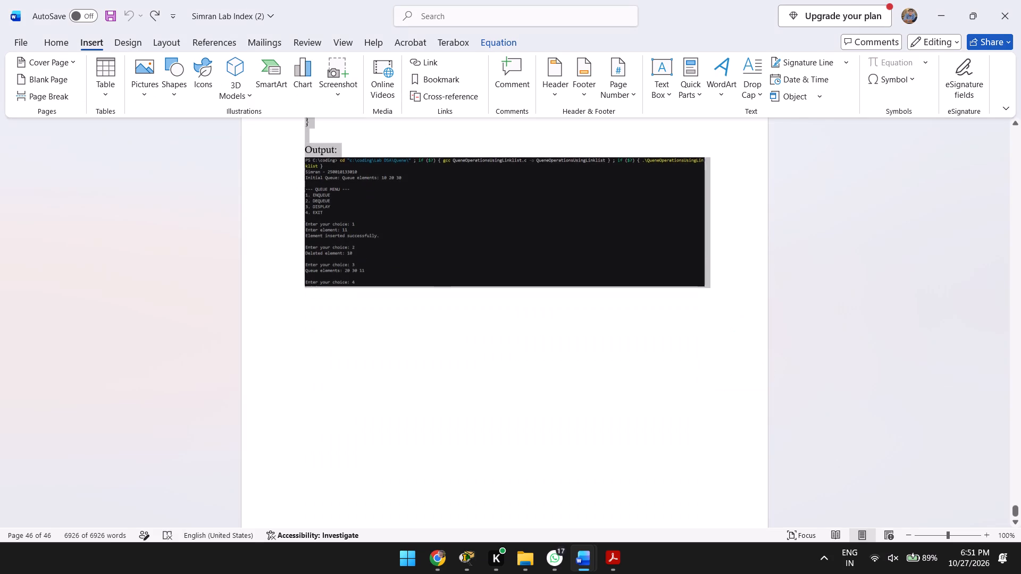
pyautogui.scroll(-1, 757, 448)
pyautogui.hotkey('alt', 'Tab')
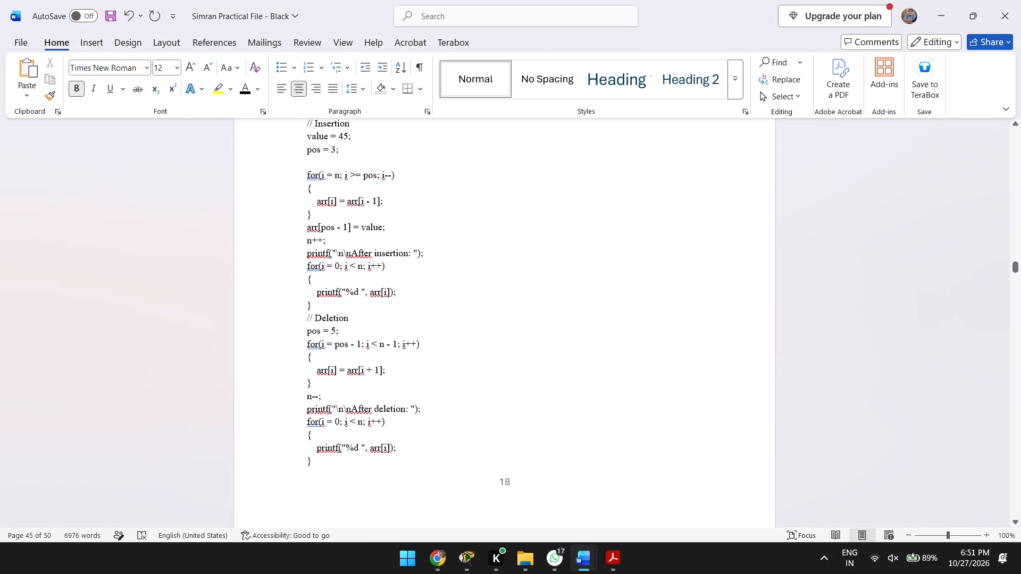
pyautogui.scroll(2, 739, 433)
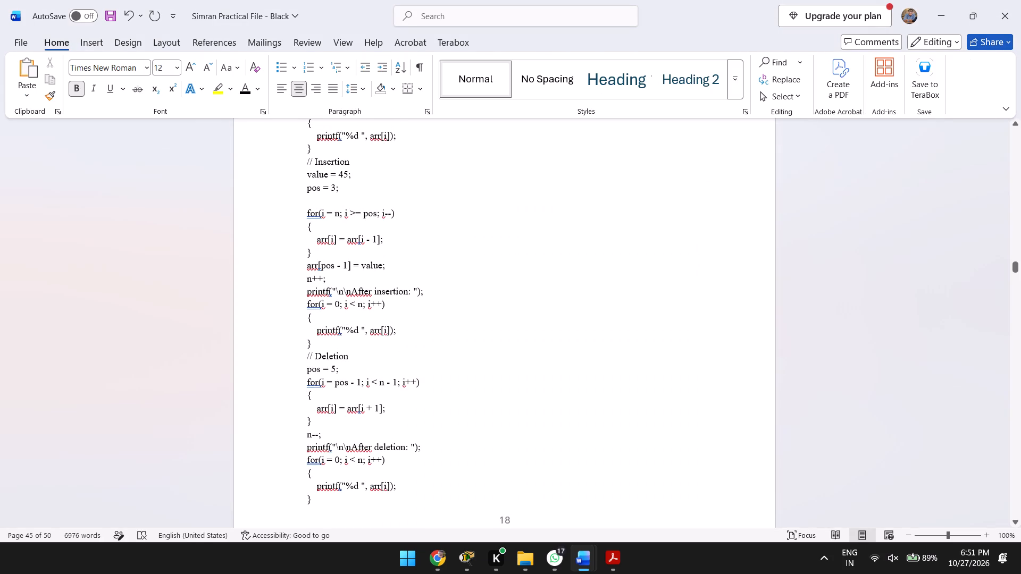
pyautogui.scroll(1, 739, 433)
pyautogui.hotkey('alt', 'Tab')
pyautogui.scroll(-1, 739, 433)
pyautogui.scroll(1, 788, 401)
pyautogui.hotkey('alt', 'Tab')
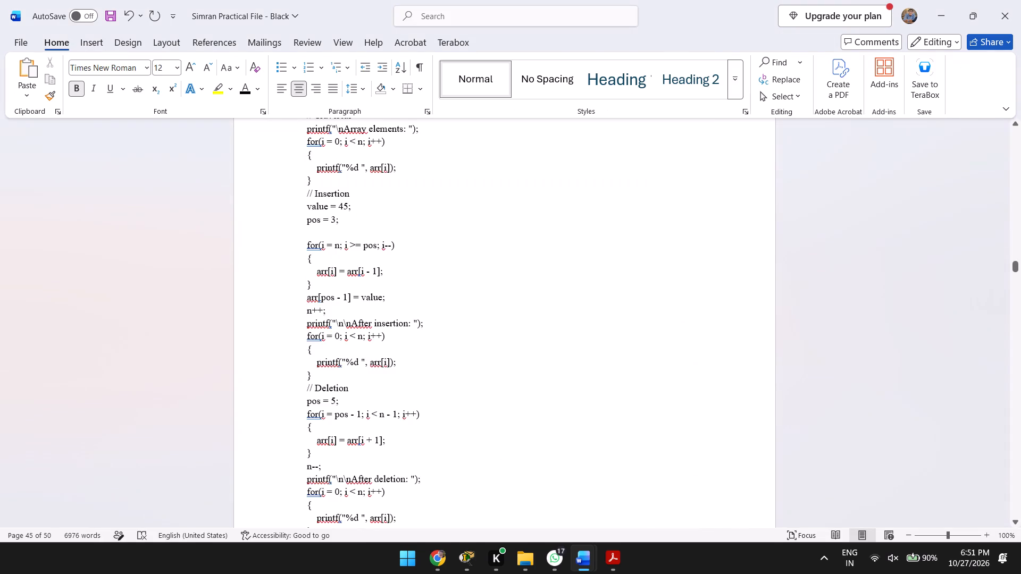
# Review the headings, layout and page numbers from program 7 back through program 1 to the list of programs.
pyautogui.scroll(4, 788, 401)
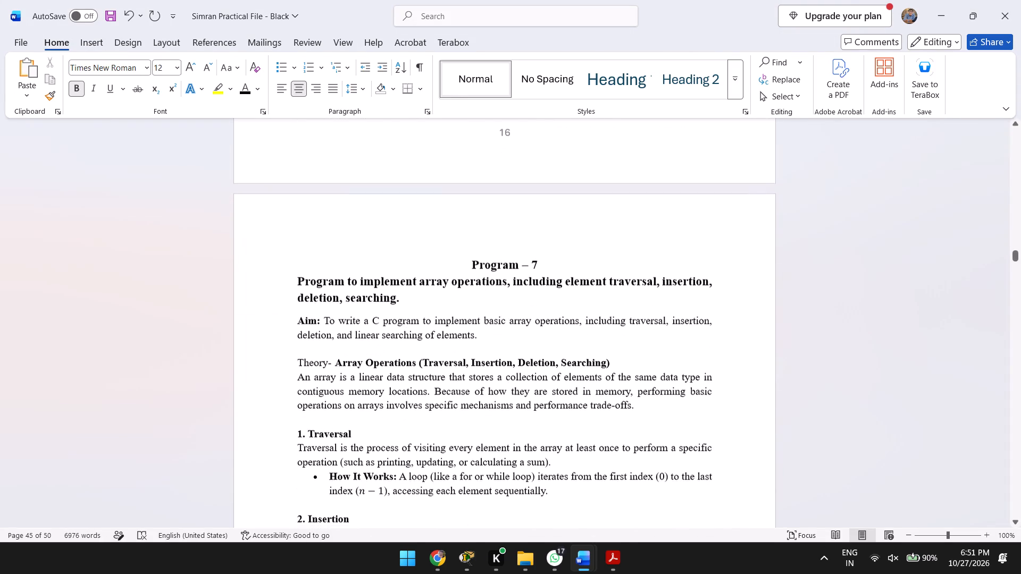
pyautogui.scroll(5, 738, 386)
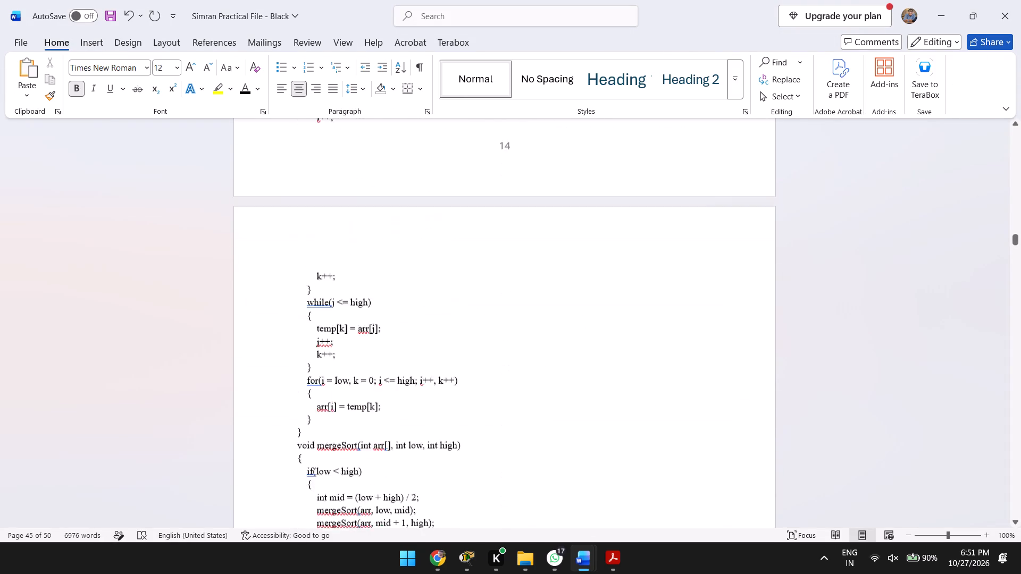
pyautogui.scroll(6, 738, 386)
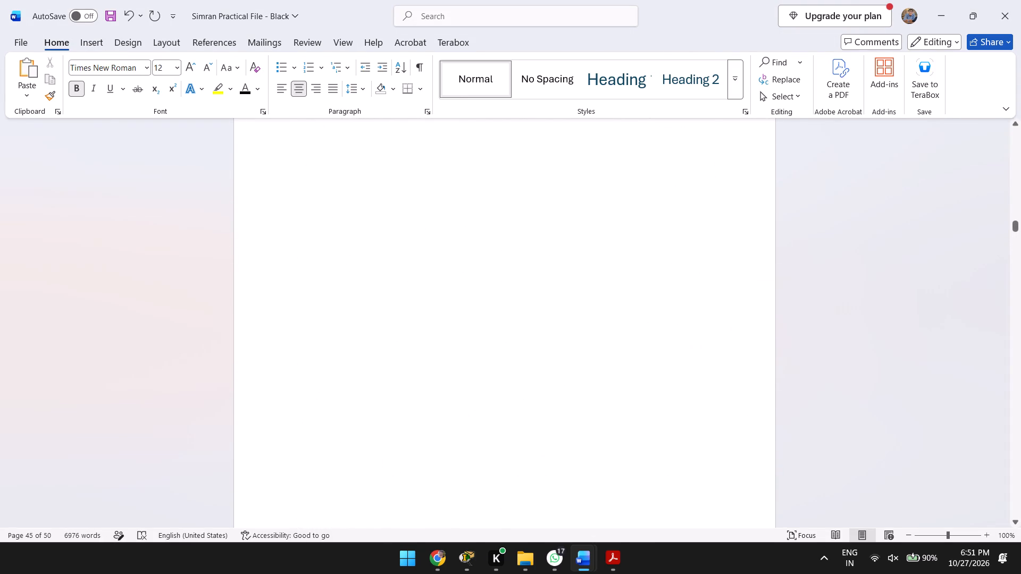
pyautogui.scroll(6, 738, 386)
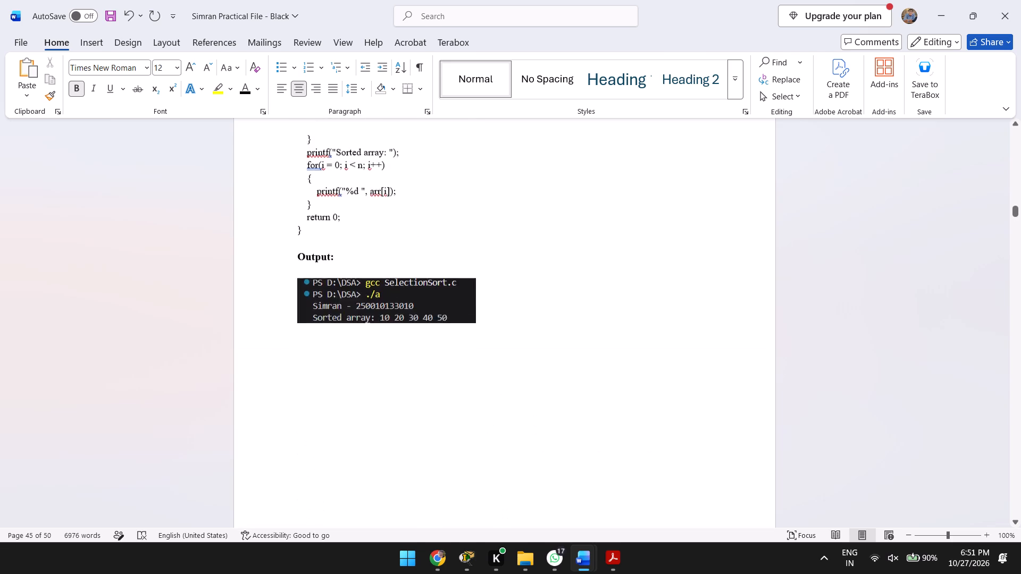
pyautogui.scroll(6, 738, 386)
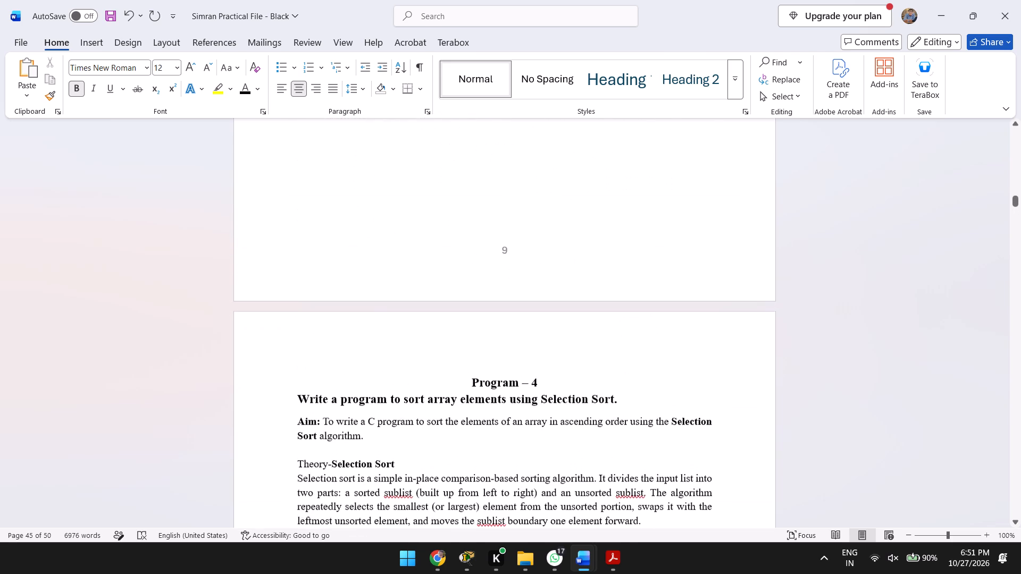
pyautogui.scroll(6, 738, 386)
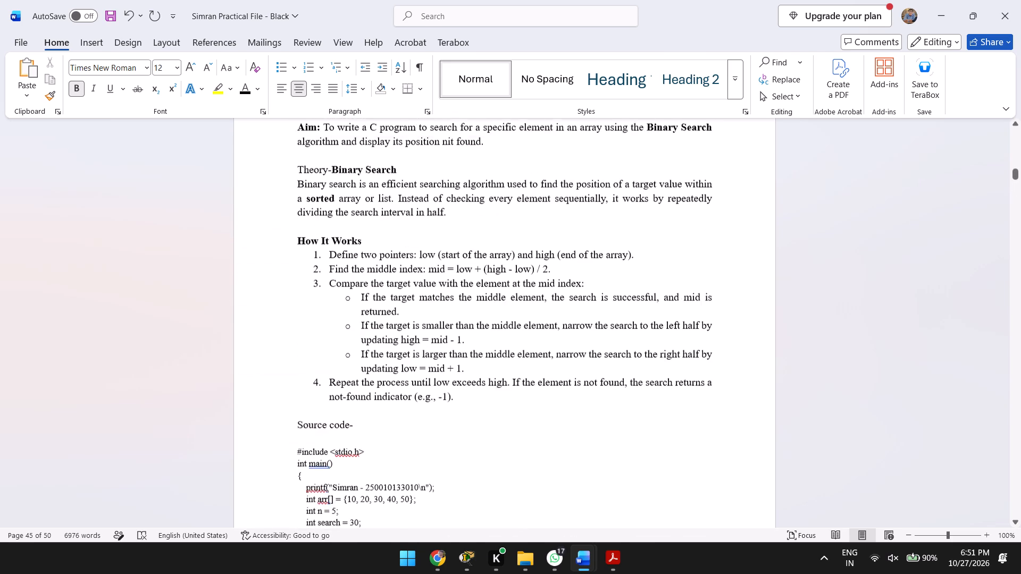
pyautogui.scroll(7, 738, 386)
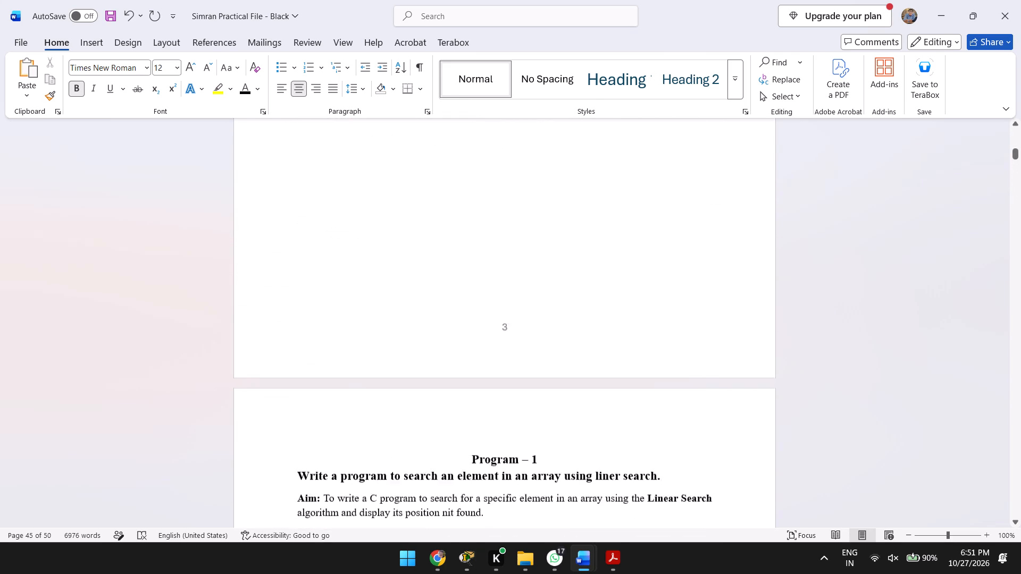
pyautogui.scroll(-3, 738, 386)
pyautogui.scroll(2, 738, 386)
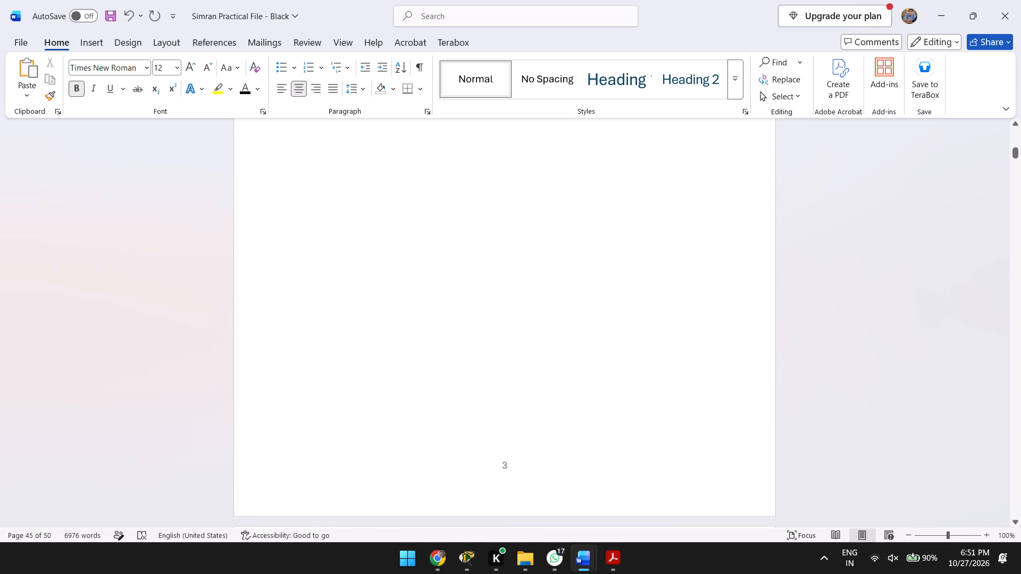
pyautogui.scroll(5, 738, 386)
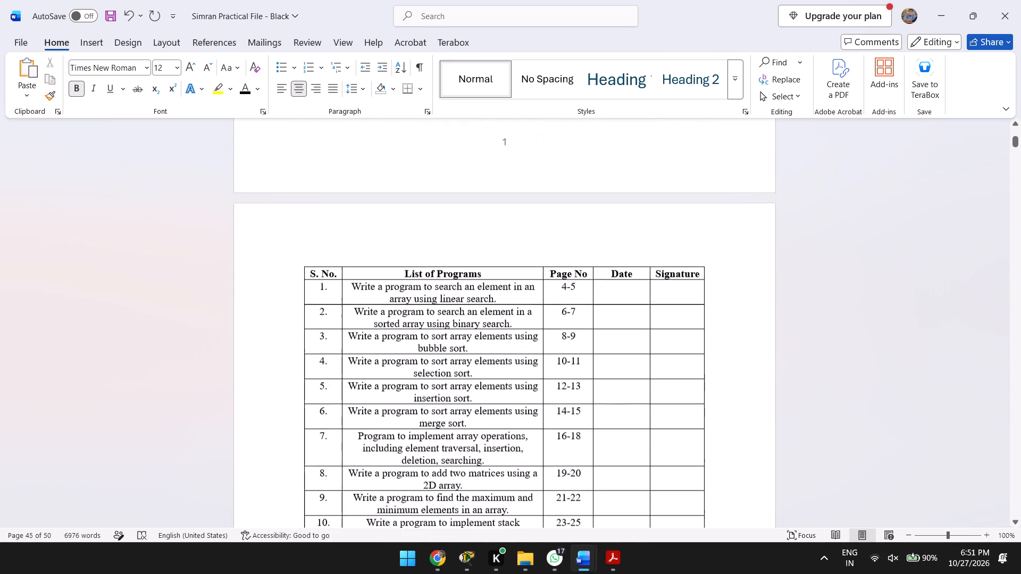
pyautogui.scroll(-2, 765, 377)
# Save the black practical file.
pyautogui.hotkey('ctrl', 's')
pyautogui.hotkey('ctrl', 's')
pyautogui.hotkey('ctrl', 's')
pyautogui.hotkey('ctrl', 's')
pyautogui.hotkey('ctrl', 's')
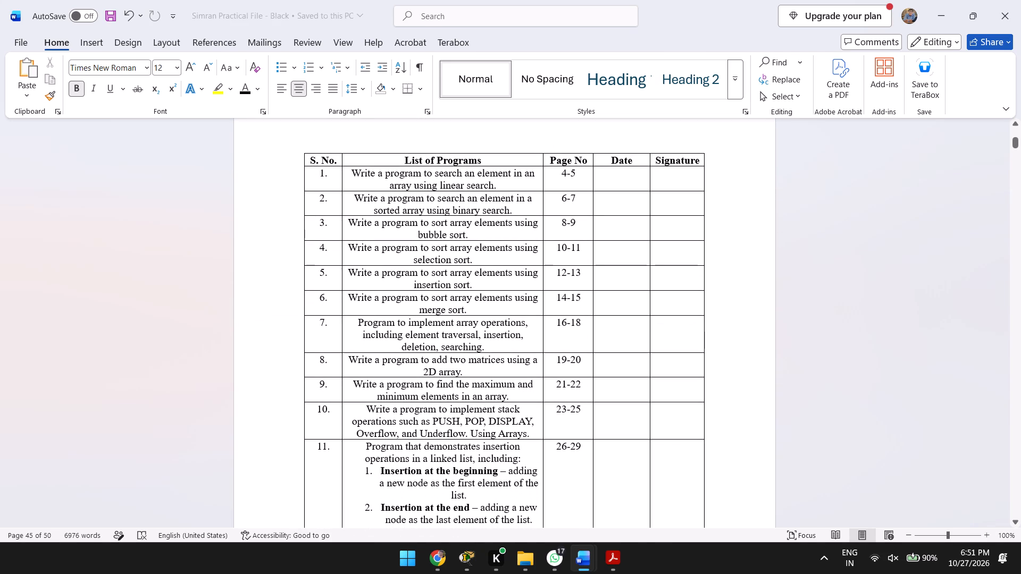
pyautogui.hotkey('ctrl', 's')
pyautogui.hotkey('ctrl', 's')
pyautogui.hotkey('ctrl', 's')
pyautogui.hotkey('ctrl', 's')
pyautogui.hotkey('ctrl', 's')
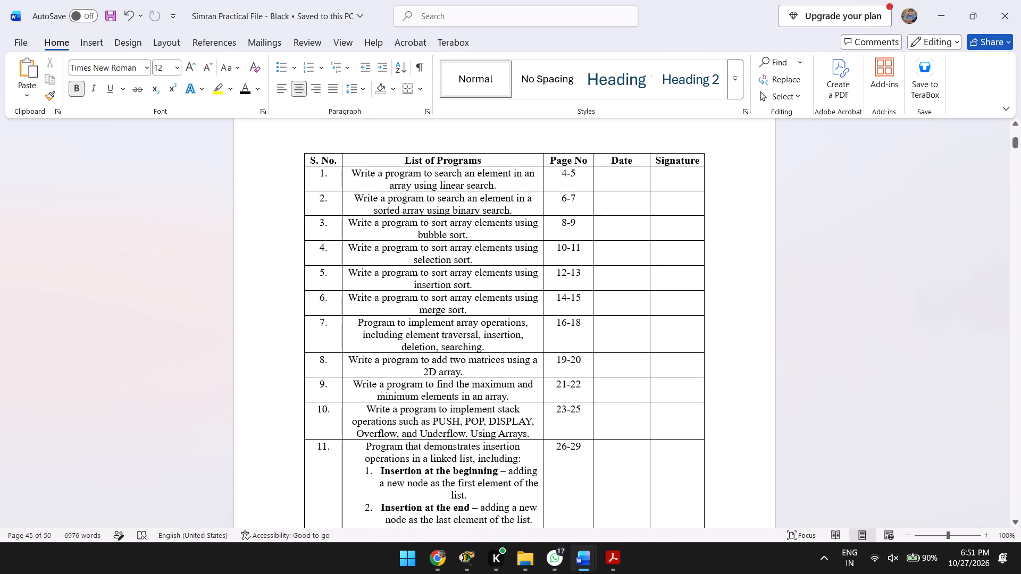
# Switch to Chrome.
pyautogui.click(434, 565)
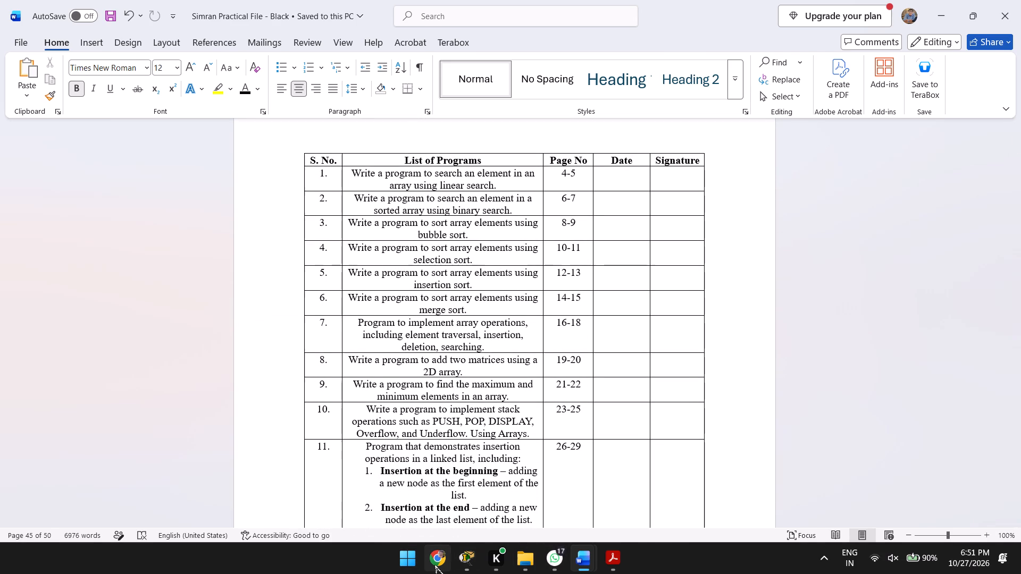
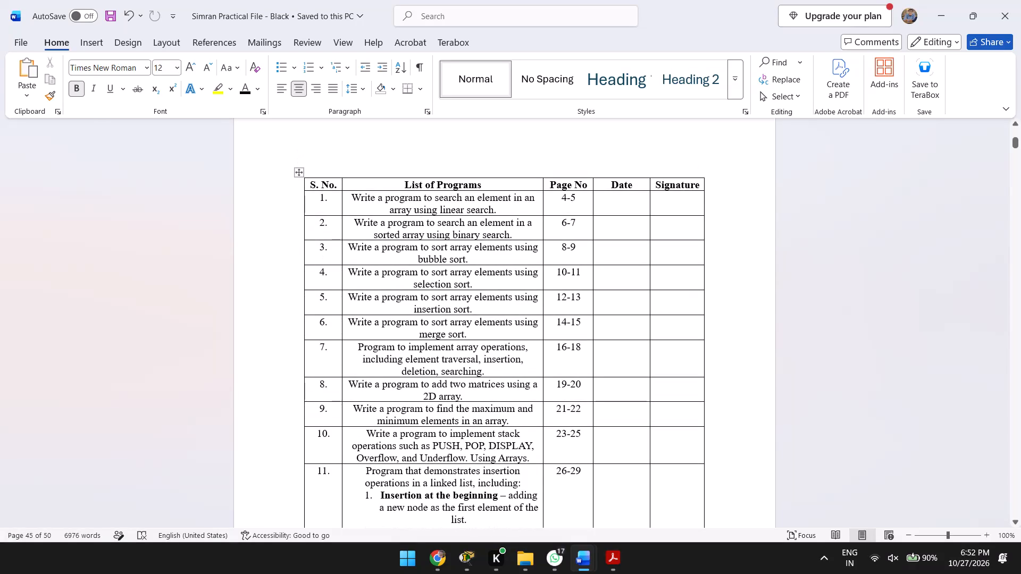
# Change the page range for program 6, merge sort, to 14-16 in the list of programs.
pyautogui.scroll(-1, 770, 273)
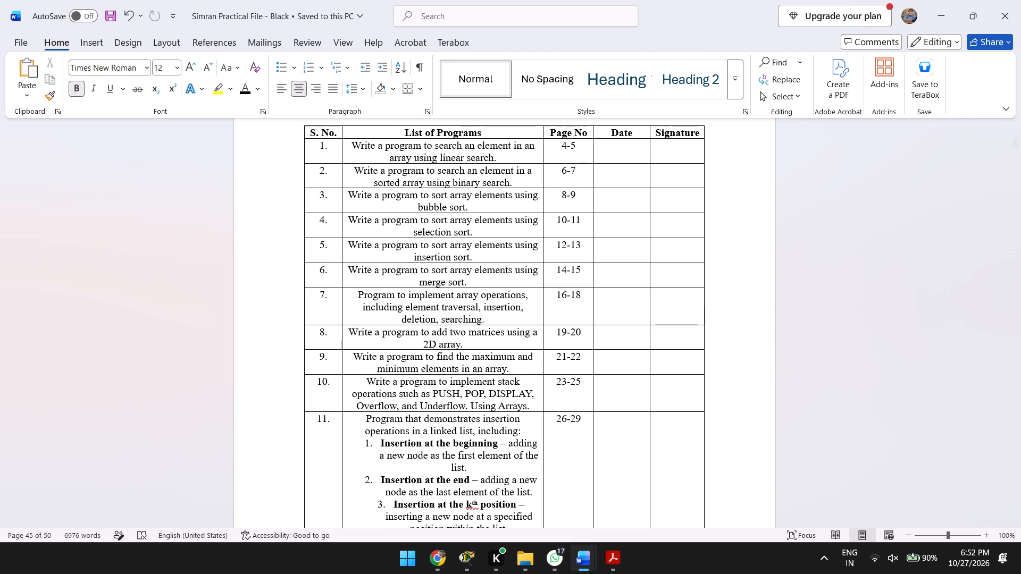
pyautogui.click(584, 273)
pyautogui.press('BackSpace')
pyautogui.press('6')
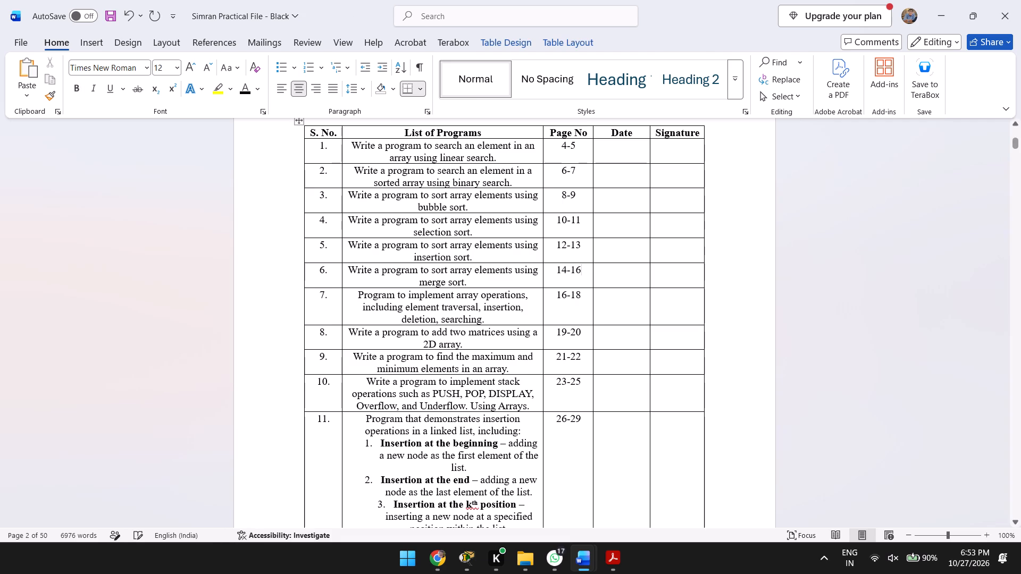
# Change the page range for program 7, array operations, to 17-19 in the list of programs.
pyautogui.press('Down')
pyautogui.press('Left')
pyautogui.press('Left')
pyautogui.press('Left')
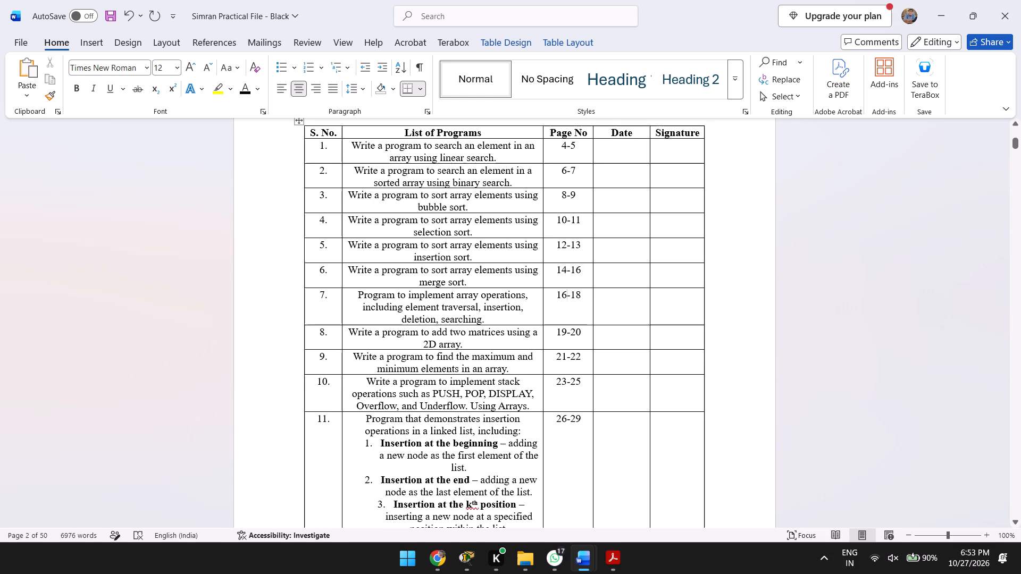
pyautogui.press('BackSpace')
pyautogui.press('Home')
pyautogui.press('Right')
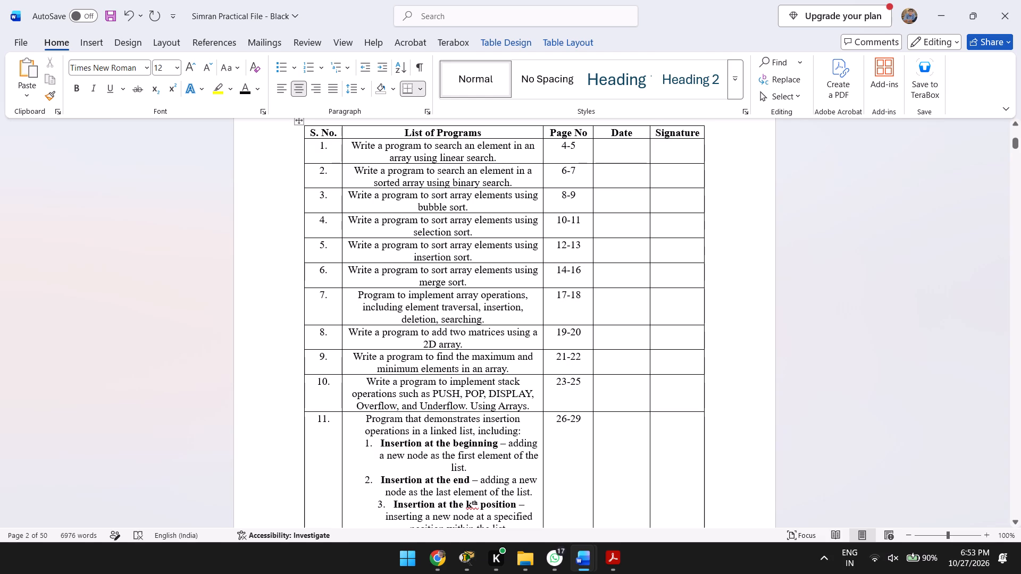
pyautogui.press('Right')
pyautogui.press('Right')
pyautogui.press('Right')
pyautogui.press('BackSpace')
pyautogui.press('9')
# Change the page range for program 8, adding two matrices, to 20-22 in the list of programs.
pyautogui.click(566, 335)
pyautogui.press('BackSpace')
pyautogui.press('BackSpace')
pyautogui.write('20')
pyautogui.press('Right')
pyautogui.press('Right')
pyautogui.press('Right')
pyautogui.press('BackSpace')
pyautogui.press('2')
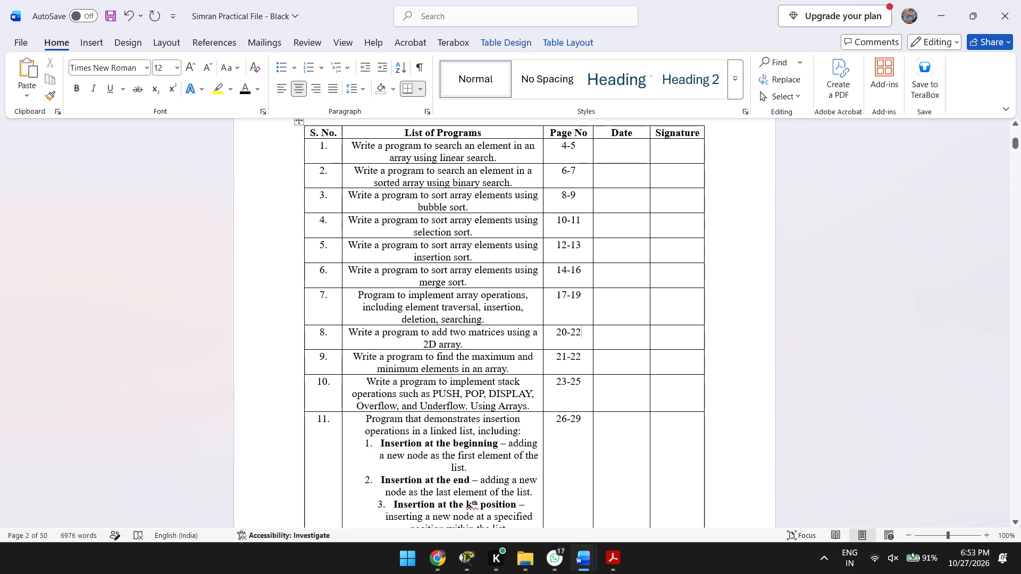
# Change the page range for program 9, maximum and minimum elements, to 23-24 in the list of programs.
pyautogui.click(567, 358)
pyautogui.press('BackSpace')
pyautogui.press('3')
pyautogui.press('Right')
pyautogui.press('Right')
pyautogui.press('Right')
pyautogui.press('BackSpace')
pyautogui.press('4')
# Change the page range for program 10, stack operations using arrays, to 25-28 in the list of programs.
pyautogui.press('Down')
pyautogui.press('Left')
pyautogui.press('Left')
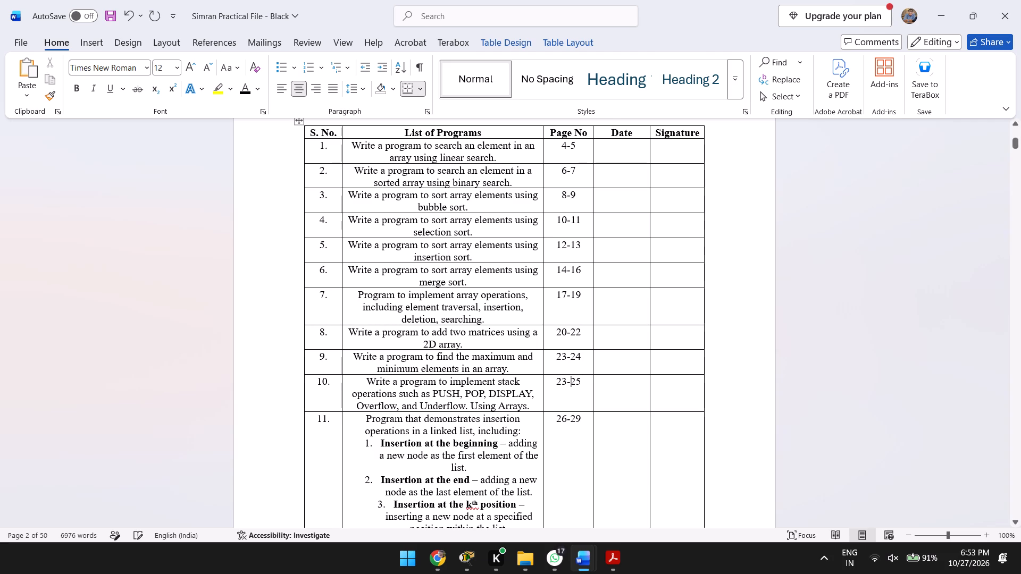
pyautogui.press('Left')
pyautogui.press('BackSpace')
pyautogui.press('5')
pyautogui.press('Right')
pyautogui.press('Right')
pyautogui.press('Right')
pyautogui.press('BackSpace')
pyautogui.press('8')
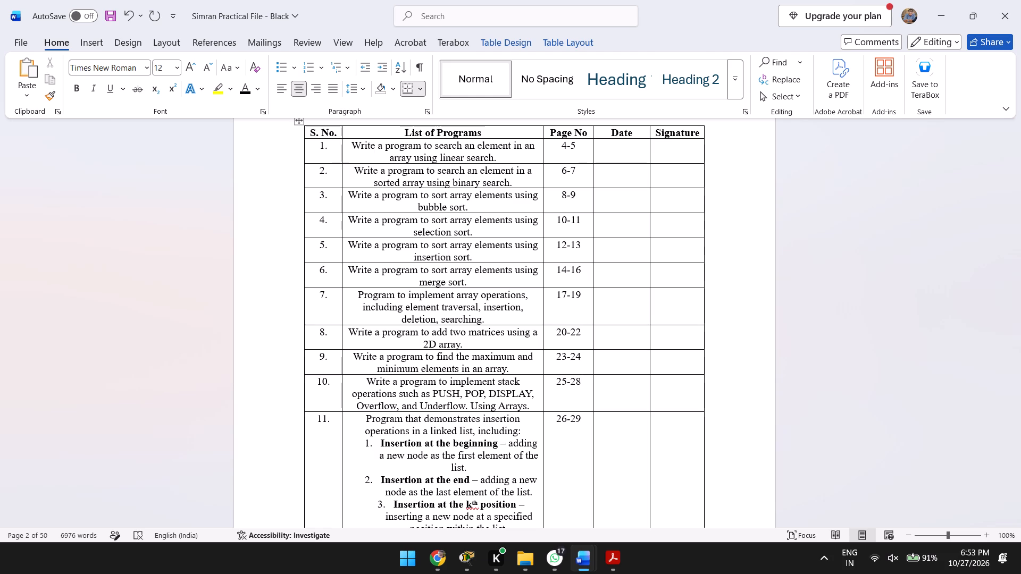
# Change the page range for program 11, linked list insertion, to 29-32 in the list of programs.
pyautogui.press('Down')
pyautogui.press('Left')
pyautogui.press('Left')
pyautogui.press('Left')
pyautogui.press('BackSpace')
pyautogui.press('9')
pyautogui.press('Right')
pyautogui.press('Right')
pyautogui.press('Right')
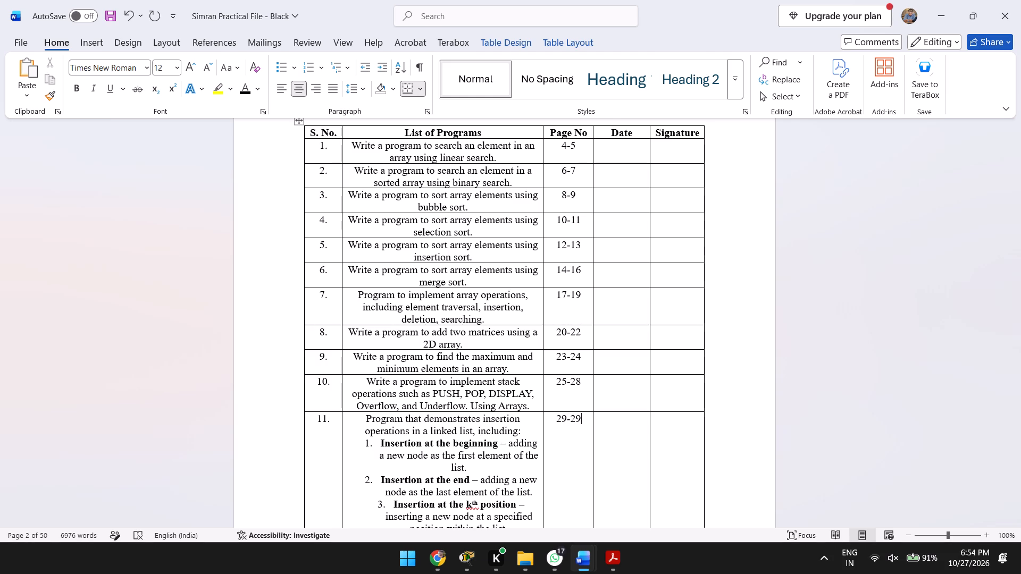
pyautogui.press('BackSpace')
pyautogui.press('BackSpace')
pyautogui.write('32')
# Change the page range for program 13, stack operations using linked list, to 33-37 in the list of programs.
pyautogui.scroll(-2, 564, 370)
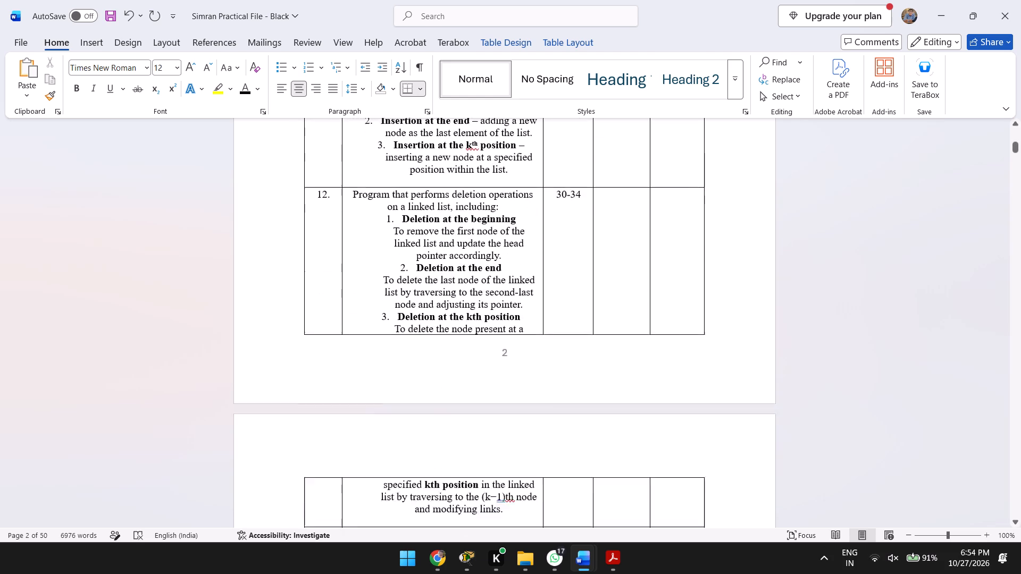
pyautogui.scroll(-1, 591, 394)
pyautogui.click(566, 320)
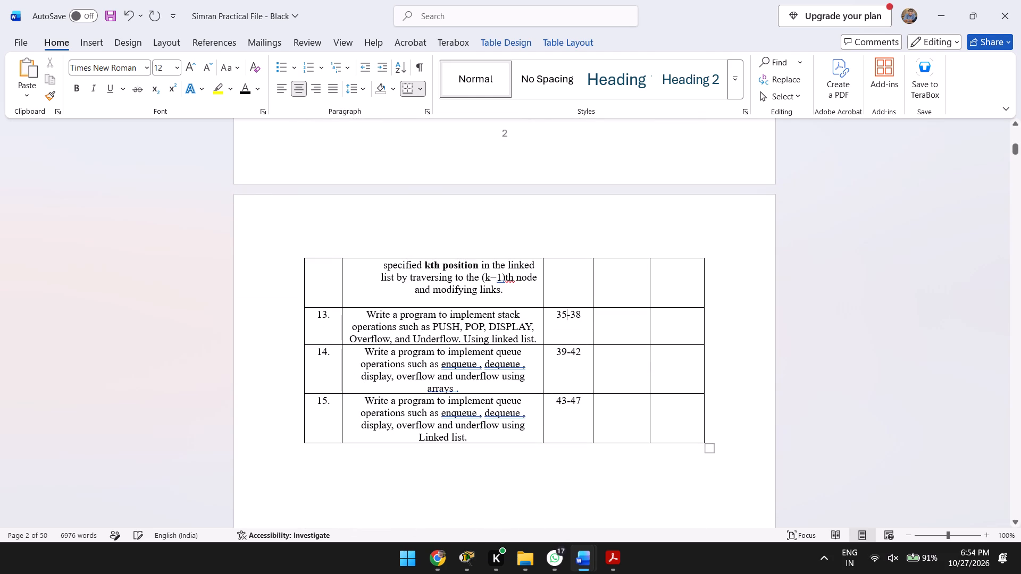
pyautogui.press('BackSpace')
pyautogui.press('3')
pyautogui.press('Right')
pyautogui.press('Right')
pyautogui.press('Right')
pyautogui.press('BackSpace')
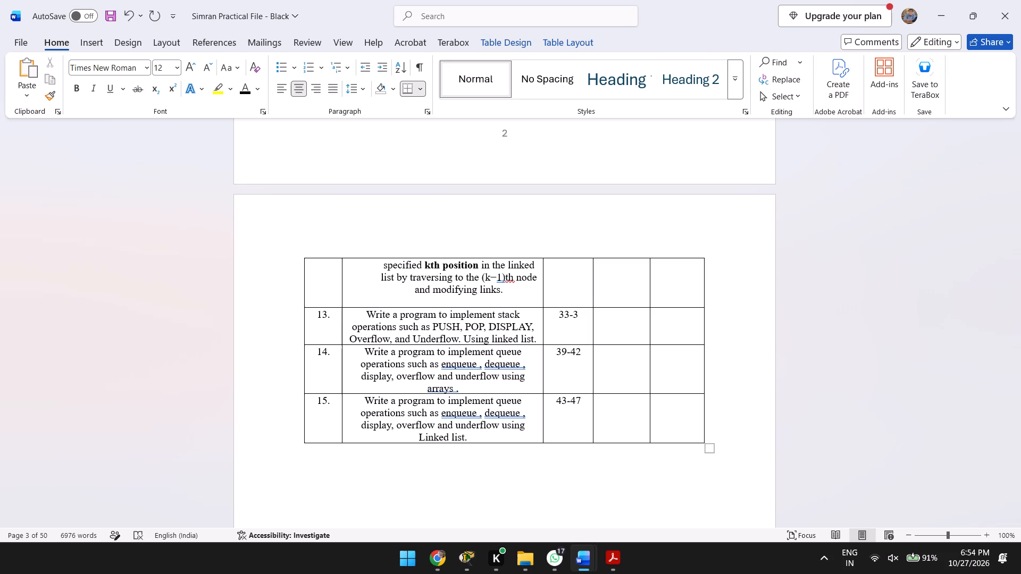
pyautogui.press('7')
# Change the page range for program 12, linked list deletion, to 33-37 in the list of programs.
pyautogui.scroll(1, 566, 320)
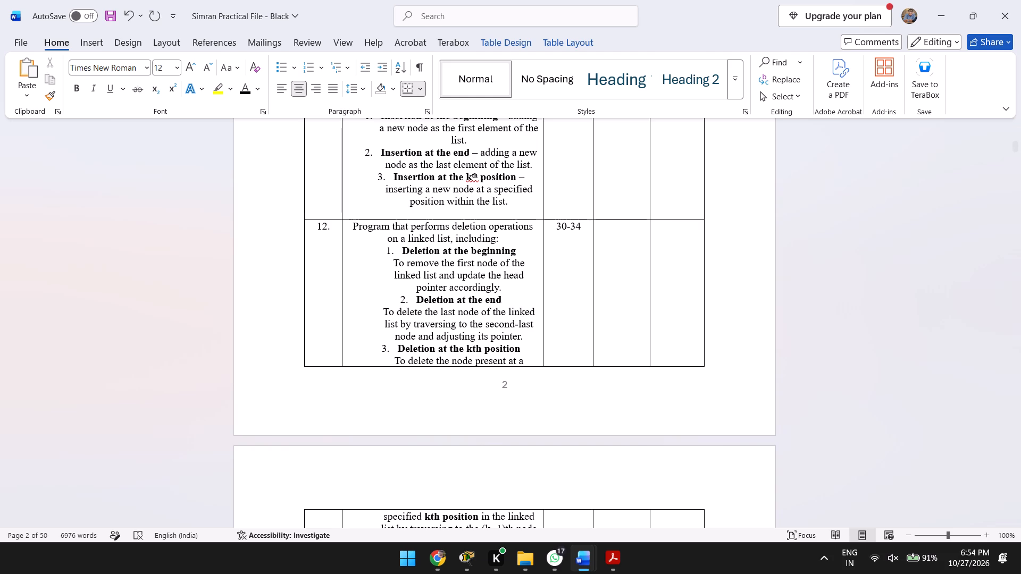
pyautogui.scroll(1, 576, 268)
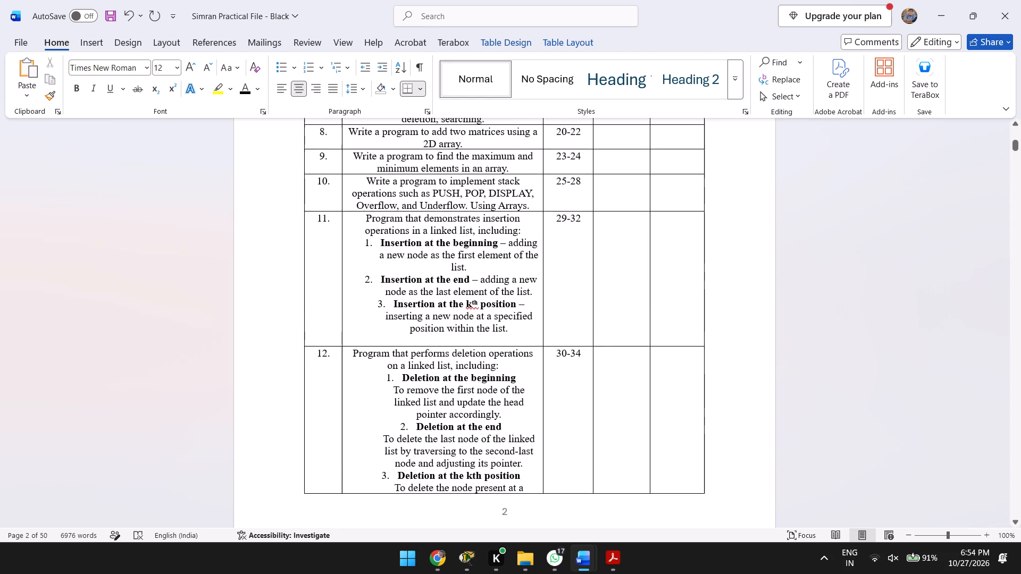
pyautogui.click(567, 357)
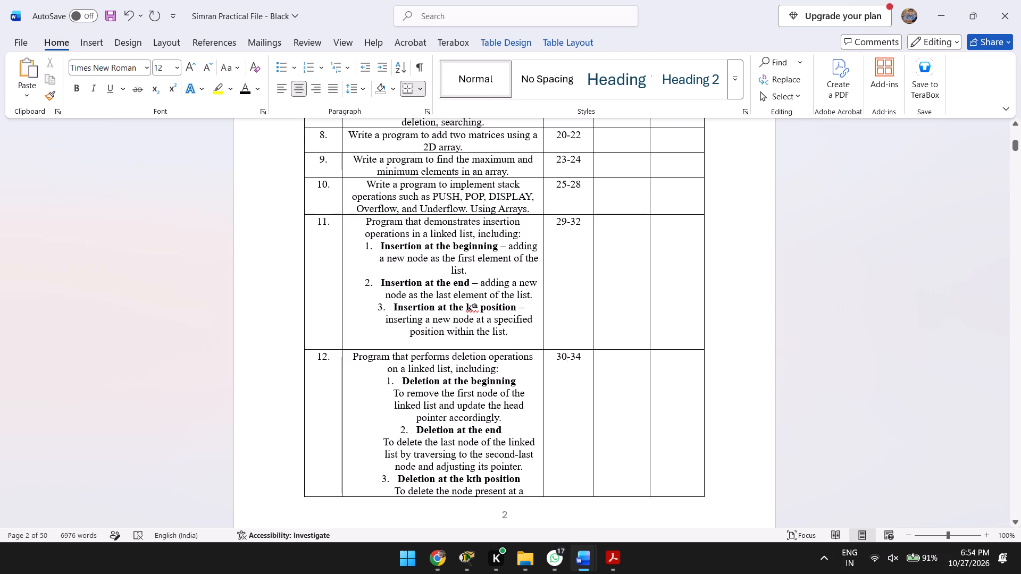
pyautogui.press('BackSpace')
pyautogui.press('3')
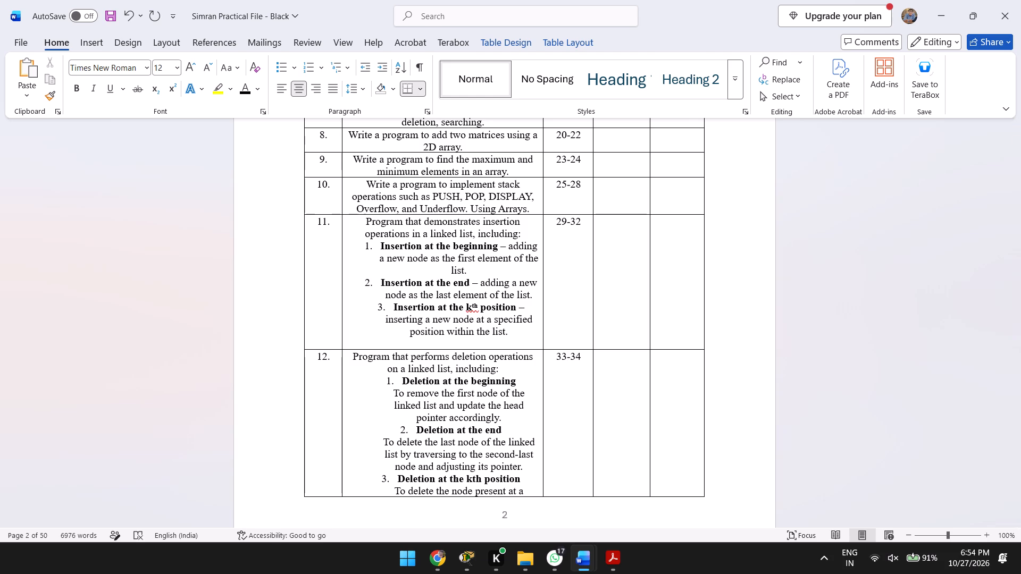
pyautogui.press('Down')
pyautogui.press('Down')
pyautogui.press('Down')
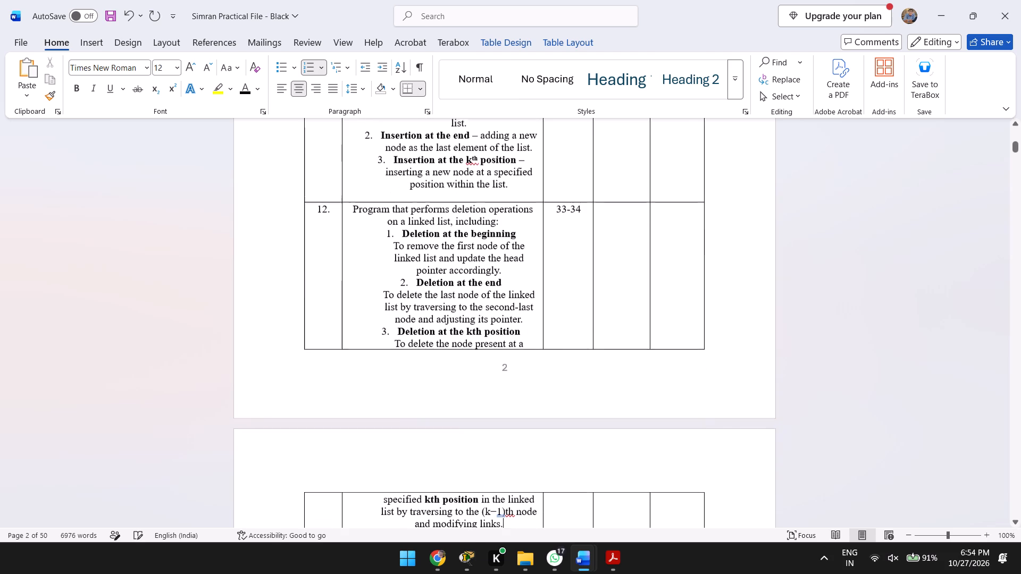
pyautogui.click(583, 208)
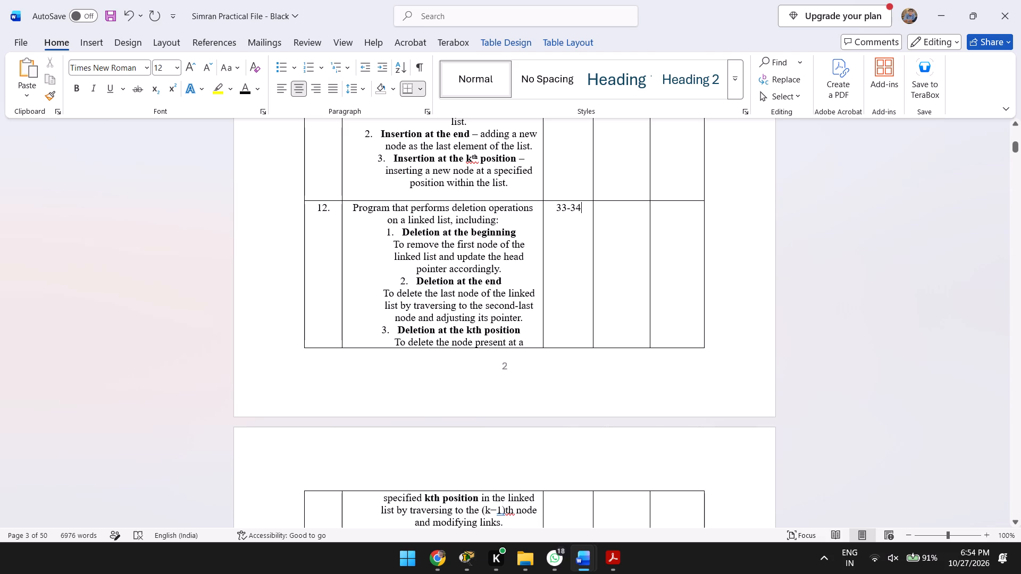
pyautogui.press('BackSpace')
pyautogui.press('7')
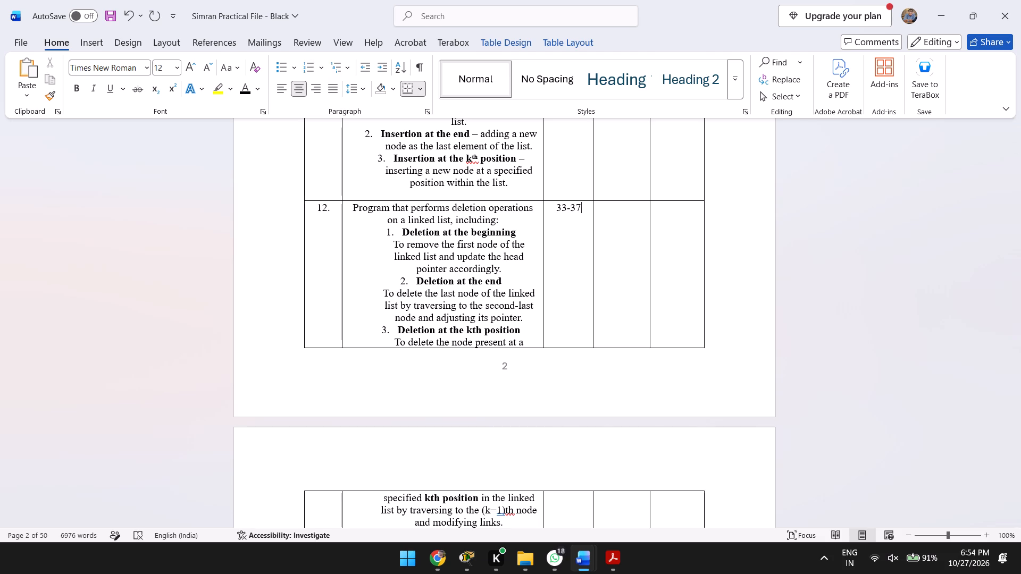
# Change the page range for program 13, stack operations using linked list, to 38-41 in the list of programs.
pyautogui.scroll(-2, 583, 208)
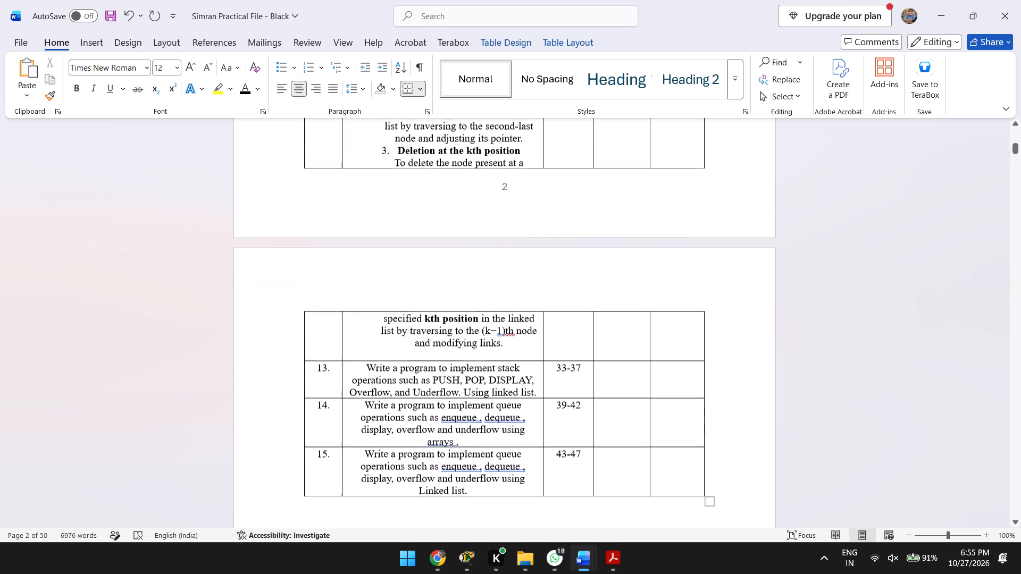
pyautogui.scroll(1, 595, 302)
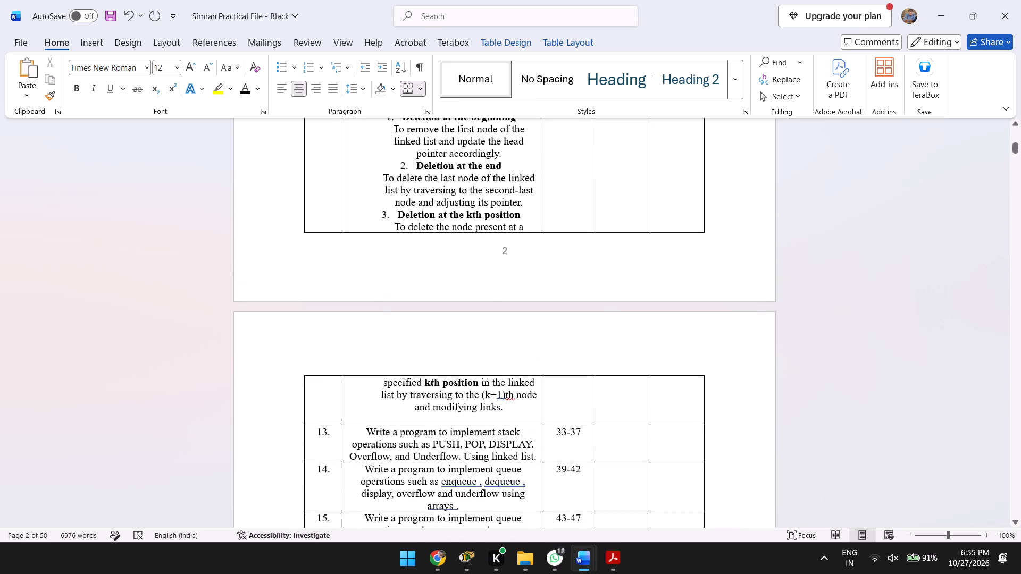
pyautogui.scroll(-1, 595, 302)
pyautogui.scroll(1, 584, 319)
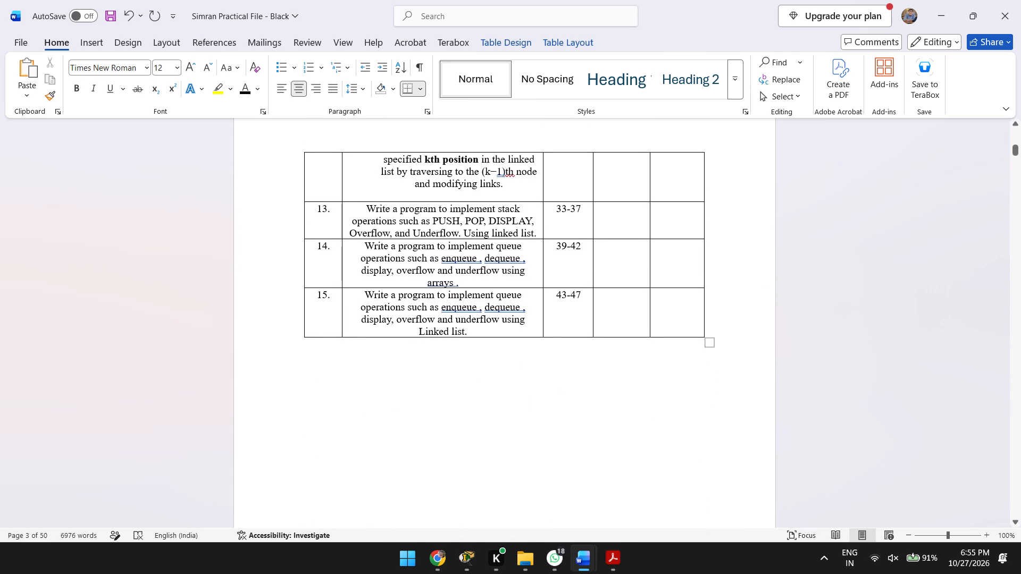
pyautogui.click(565, 210)
pyautogui.press('BackSpace')
pyautogui.press('8')
pyautogui.press('Down')
pyautogui.press('Down')
pyautogui.press('Down')
pyautogui.press('Up')
pyautogui.press('Up')
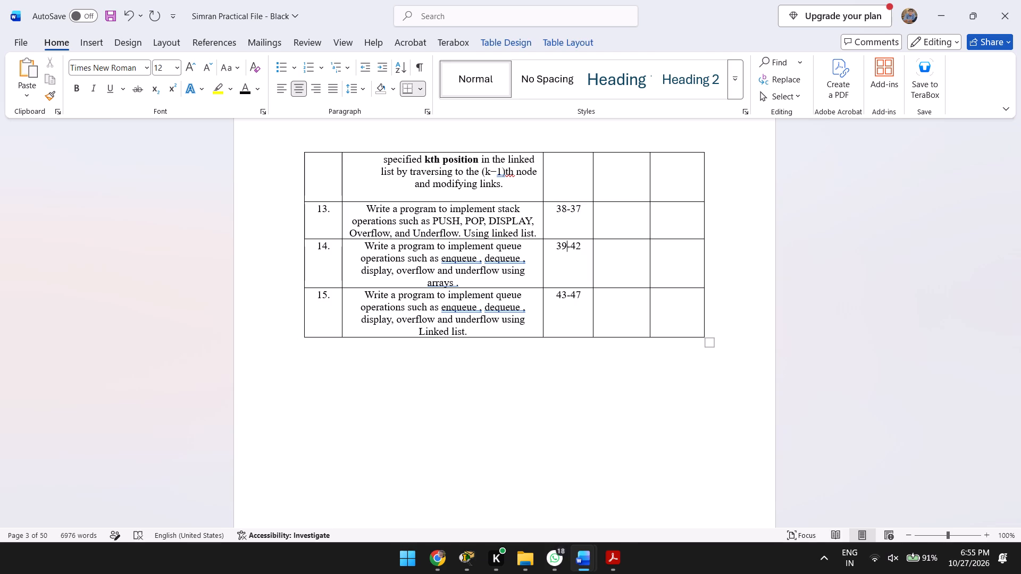
pyautogui.press('Up')
pyautogui.press('Right')
pyautogui.press('Right')
pyautogui.press('Right')
pyautogui.press('BackSpace')
pyautogui.press('BackSpace')
pyautogui.write('41')
# Change the page range for program 14, queue operations using arrays, to 42-45 in the list of programs.
pyautogui.press('Down')
pyautogui.press('Left')
pyautogui.press('Left')
pyautogui.press('Left')
pyautogui.press('BackSpace')
pyautogui.press('BackSpace')
pyautogui.write('42')
pyautogui.press('Right')
pyautogui.press('Right')
pyautogui.press('Right')
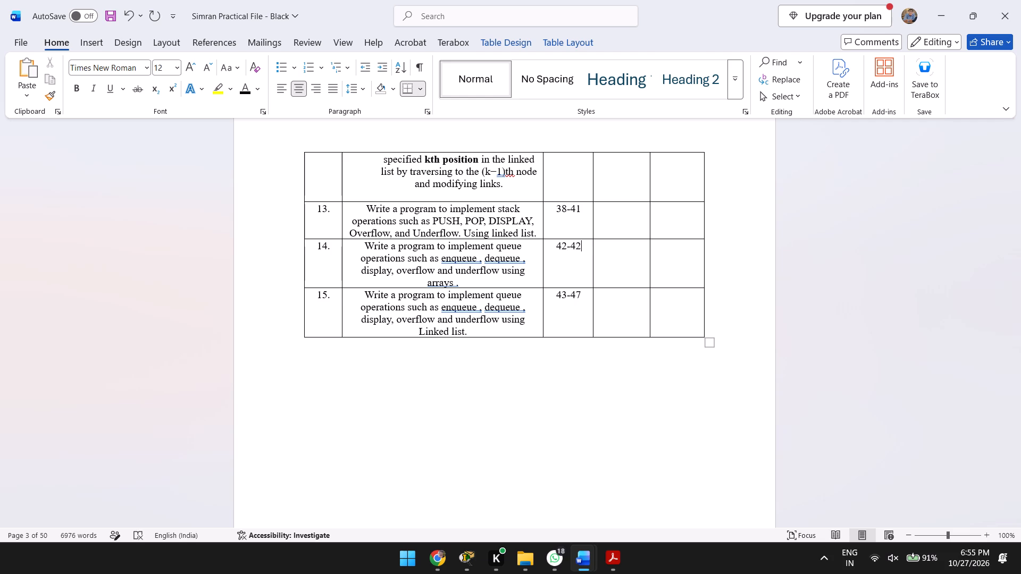
pyautogui.press('BackSpace')
pyautogui.press('5')
# Change the page range for program 15, queue operations using linked list, to 46-50 in the list of programs.
pyautogui.press('Down')
pyautogui.press('Left')
pyautogui.press('Left')
pyautogui.press('Left')
pyautogui.press('BackSpace')
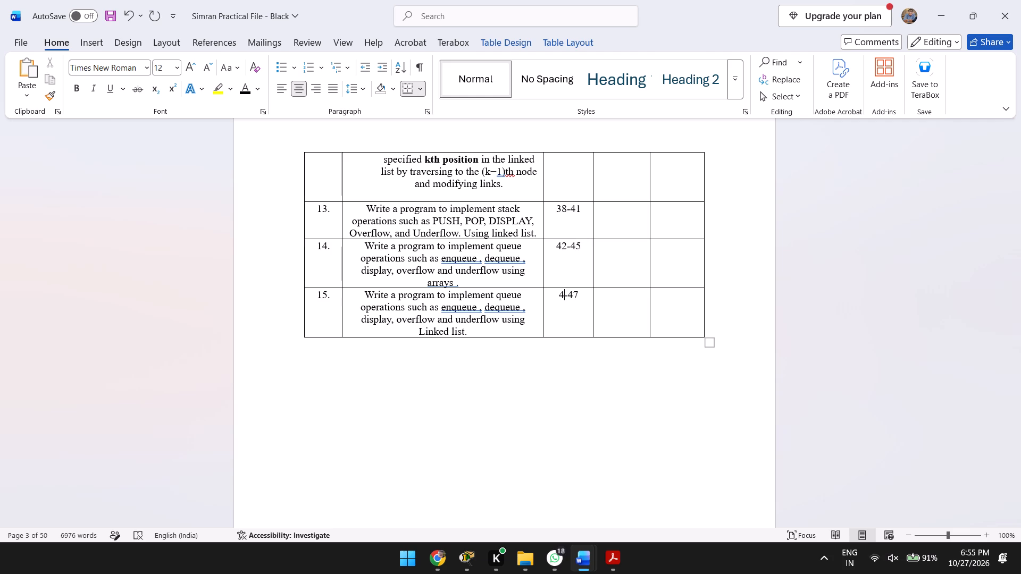
pyautogui.press('6')
pyautogui.press('Right')
pyautogui.press('Right')
pyautogui.press('Right')
pyautogui.press('BackSpace')
pyautogui.write('52')
pyautogui.press('BackSpace')
pyautogui.press('BackSpace')
pyautogui.press('BackSpace')
pyautogui.write('50')
# Save the black practical file document and keep its zoom at 100%.
pyautogui.scroll(-20, 617, 245)
pyautogui.scroll(-20, 617, 245)
pyautogui.scroll(-20, 617, 245)
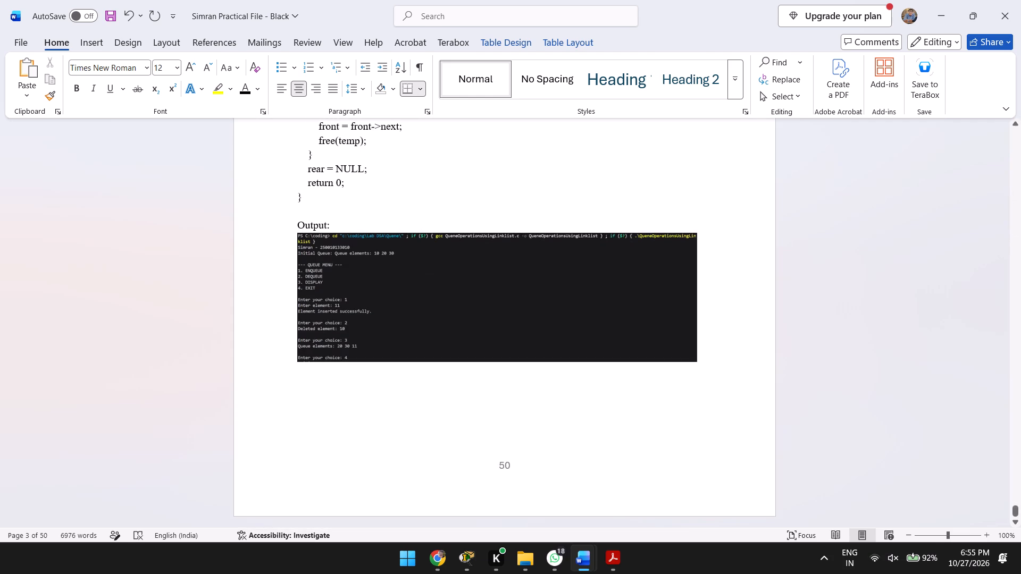
pyautogui.hotkey('ctrl', 's')
pyautogui.hotkey('ctrl', 's')
pyautogui.hotkey('ctrl', 's')
pyautogui.hotkey('ctrl', 's')
pyautogui.hotkey('ctrl', 's')
pyautogui.hotkey('ctrl', 's')
pyautogui.hotkey('ctrl', 's')
pyautogui.hotkey('ctrl', 's')
pyautogui.press('s')
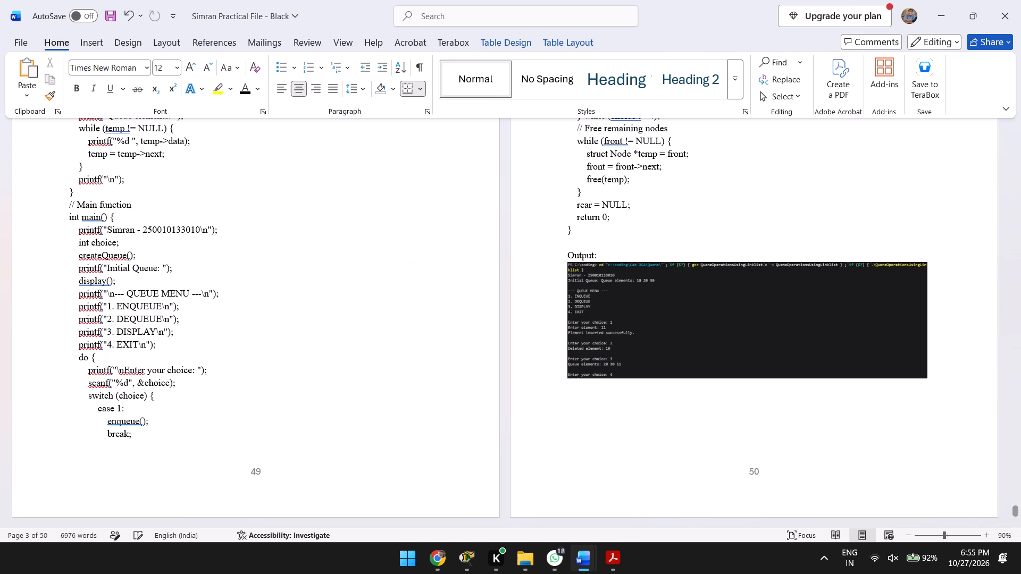
pyautogui.click(984, 538)
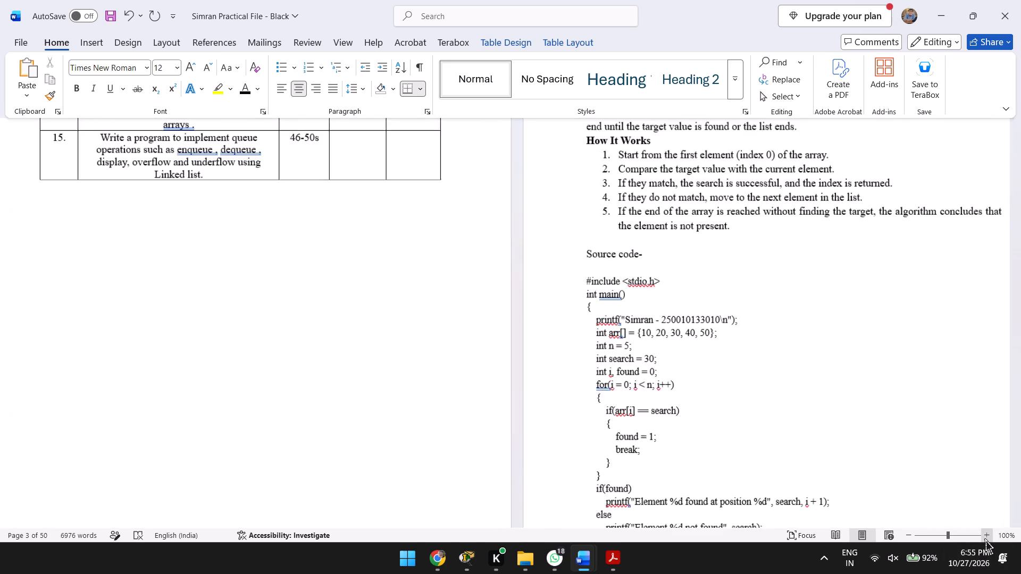
pyautogui.hotkey('ctrl', 's')
pyautogui.hotkey('ctrl', 's')
pyautogui.hotkey('ctrl', 's')
pyautogui.hotkey('ctrl', 's')
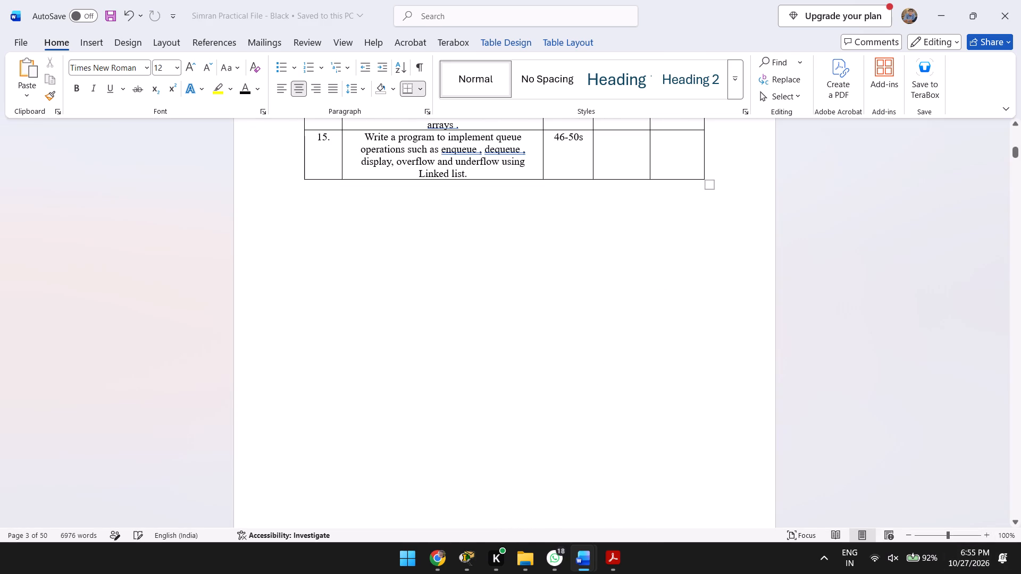
# Remove the stray letter s after program 15's page range and save the document again.
pyautogui.scroll(-1, 346, 223)
pyautogui.scroll(1, 545, 304)
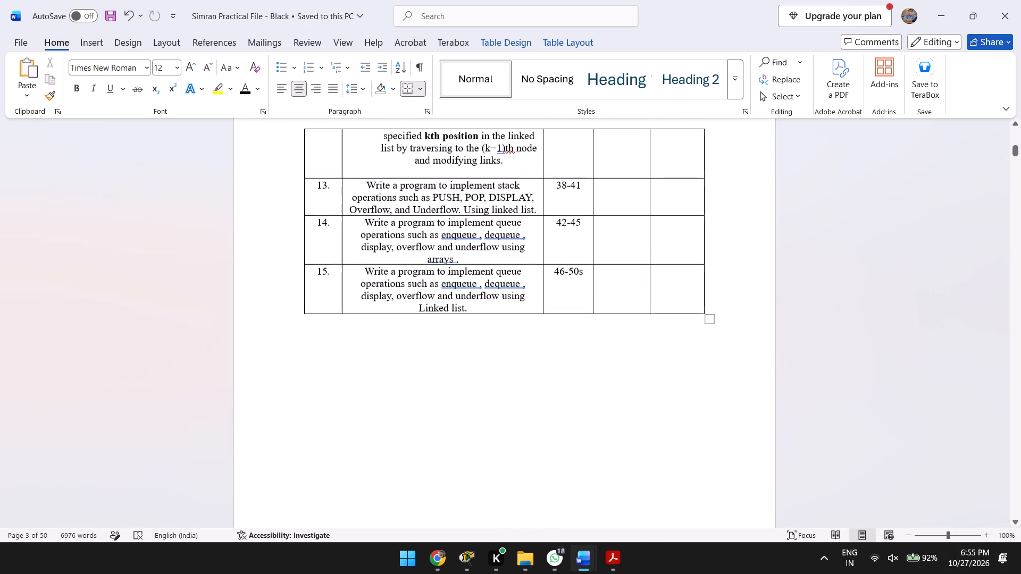
pyautogui.press('BackSpace')
pyautogui.hotkey('ctrl', 's')
pyautogui.hotkey('ctrl', 's')
pyautogui.hotkey('ctrl', 's')
pyautogui.hotkey('ctrl', 's')
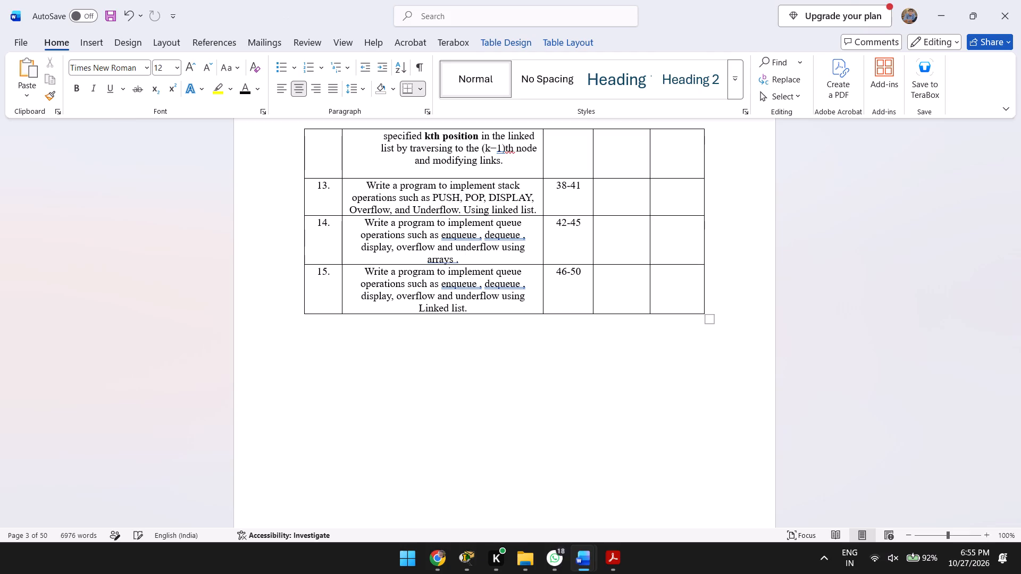
pyautogui.hotkey('ctrl', 's')
pyautogui.hotkey('ctrl', 's')
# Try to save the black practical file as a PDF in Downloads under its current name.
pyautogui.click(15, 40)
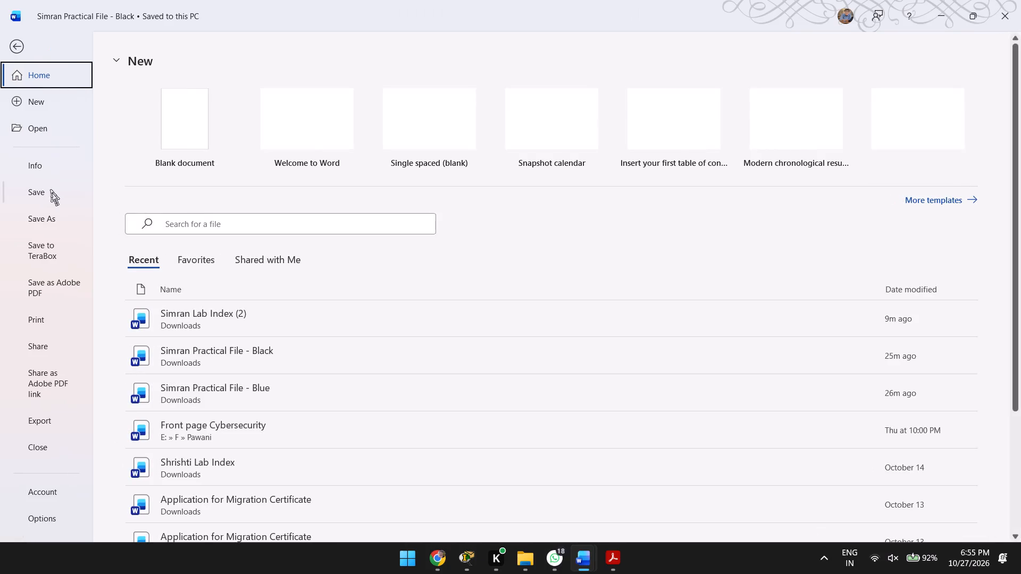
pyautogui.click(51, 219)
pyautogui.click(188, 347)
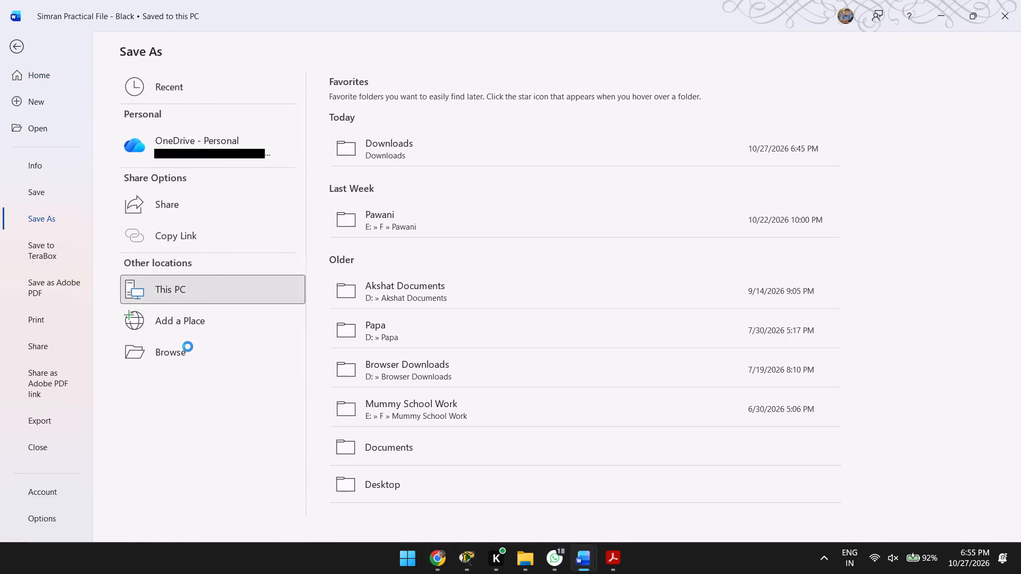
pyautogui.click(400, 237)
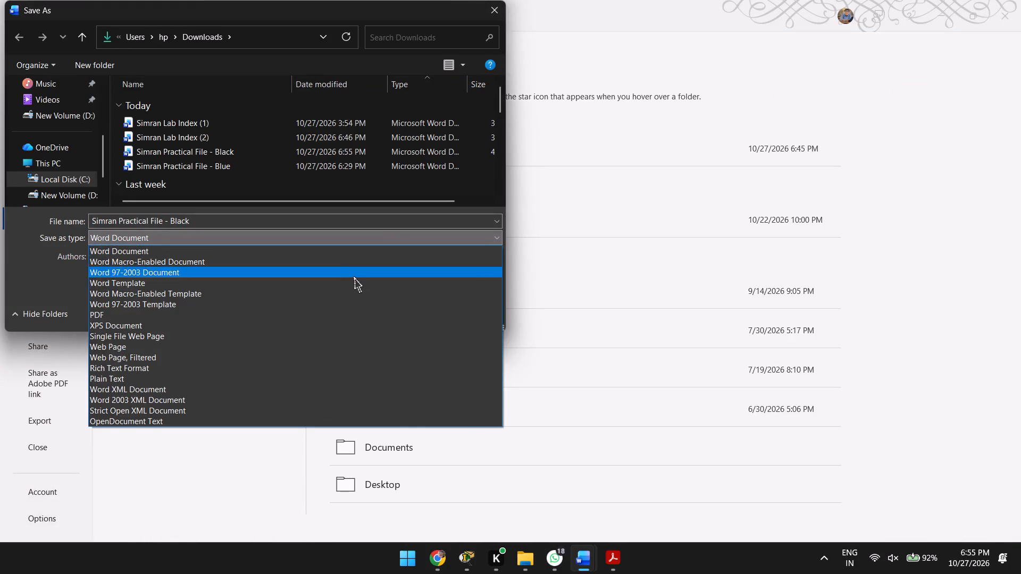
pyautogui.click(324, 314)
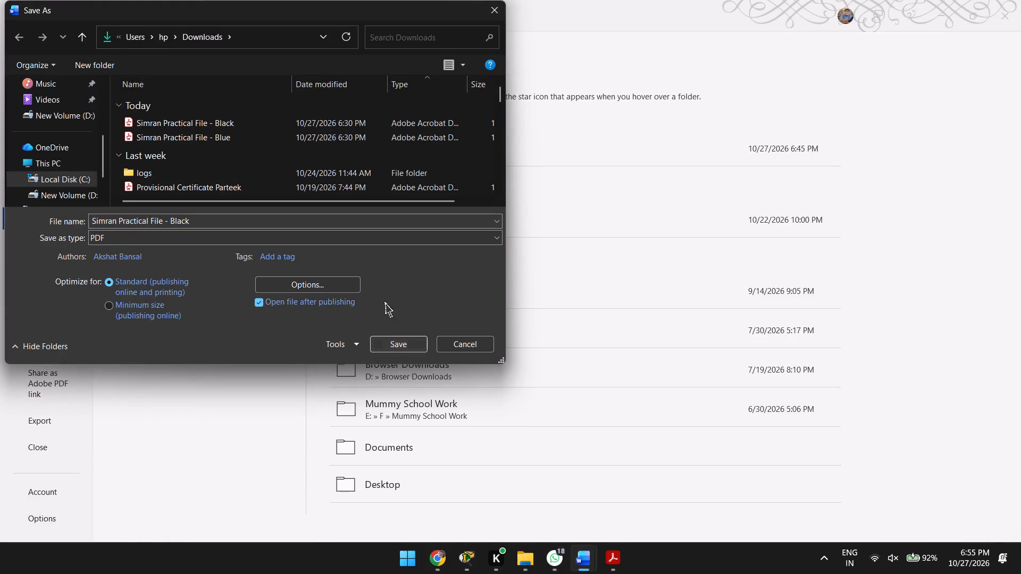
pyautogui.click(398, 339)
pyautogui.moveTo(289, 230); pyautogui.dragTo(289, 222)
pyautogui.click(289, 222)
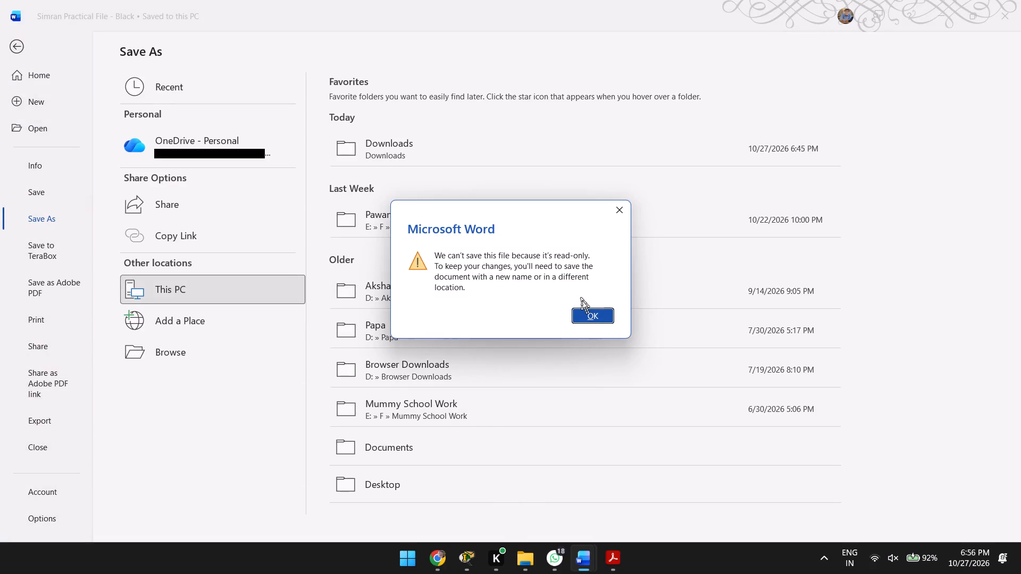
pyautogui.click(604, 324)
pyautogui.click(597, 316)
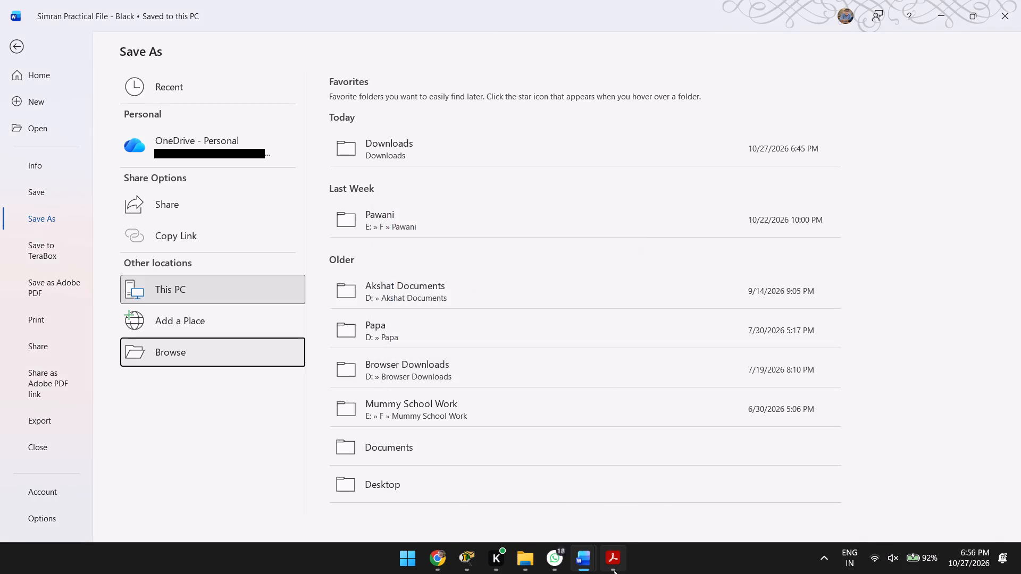
# Switch to Adobe Acrobat and close it along with the open black and blue practical file PDFs.
pyautogui.click(614, 571)
pyautogui.click(1012, 0)
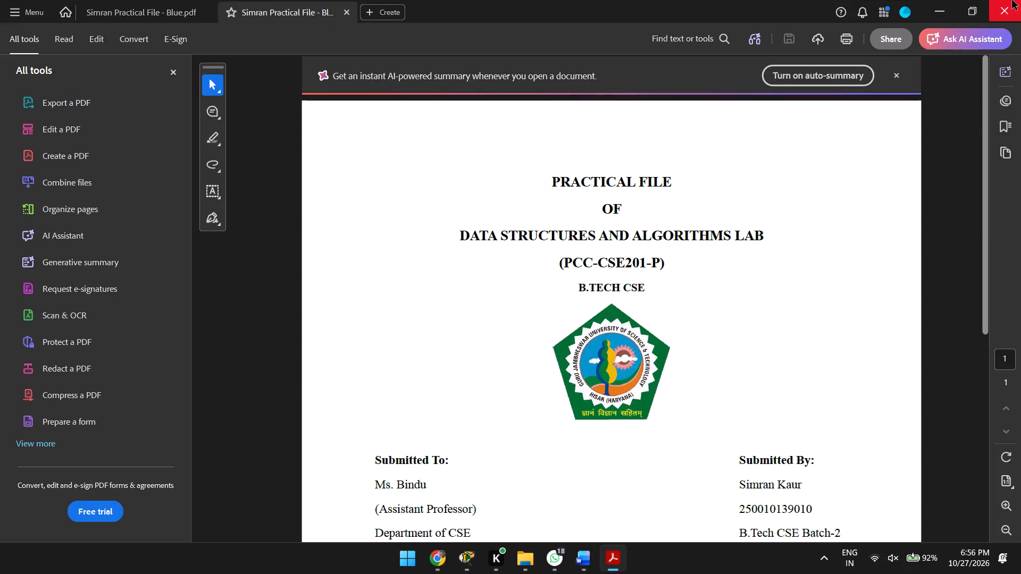
# Save the black practical file as a PDF in Downloads under its current name, replacing the existing PDF.
pyautogui.click(217, 350)
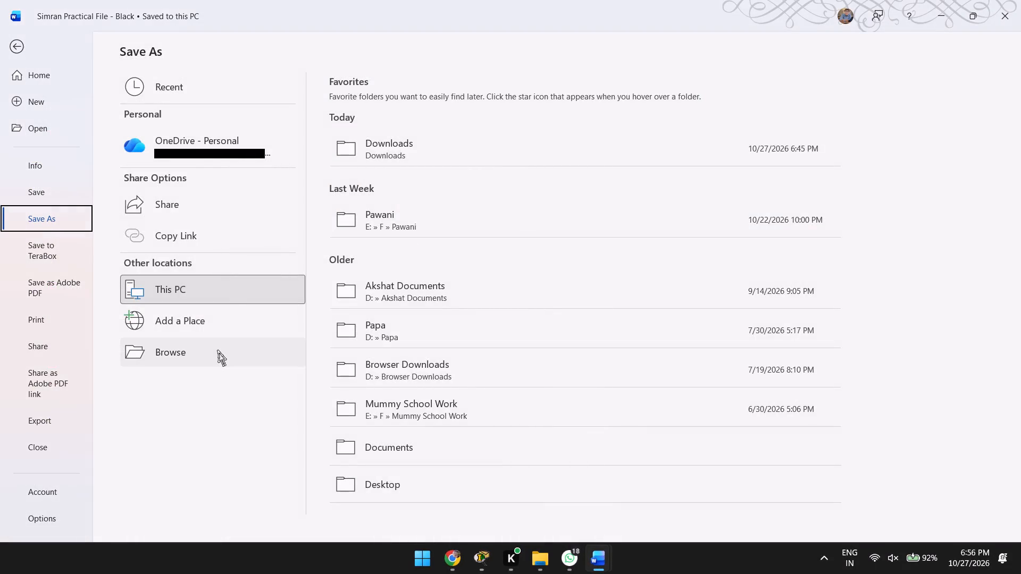
pyautogui.click(202, 352)
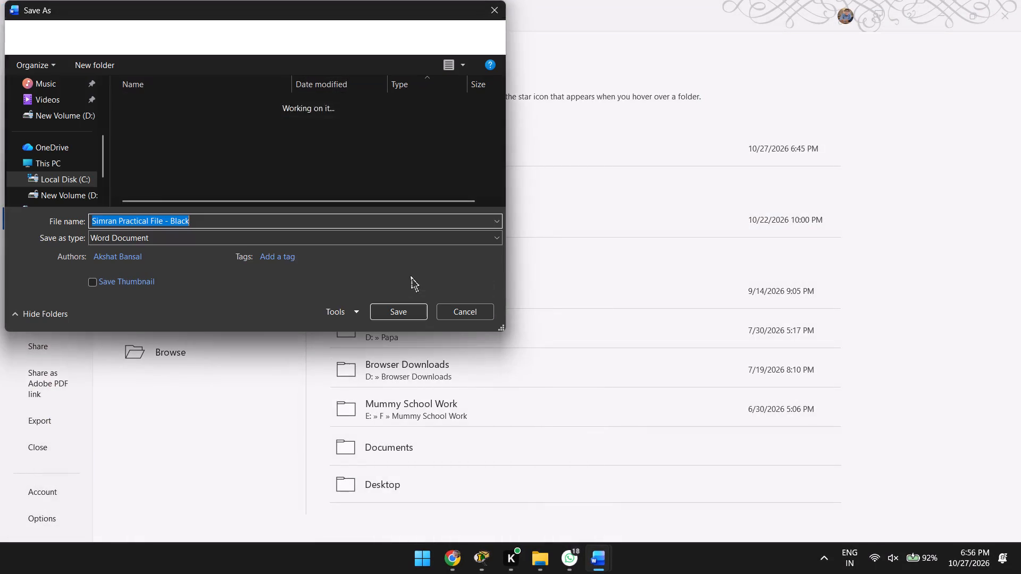
pyautogui.click(421, 236)
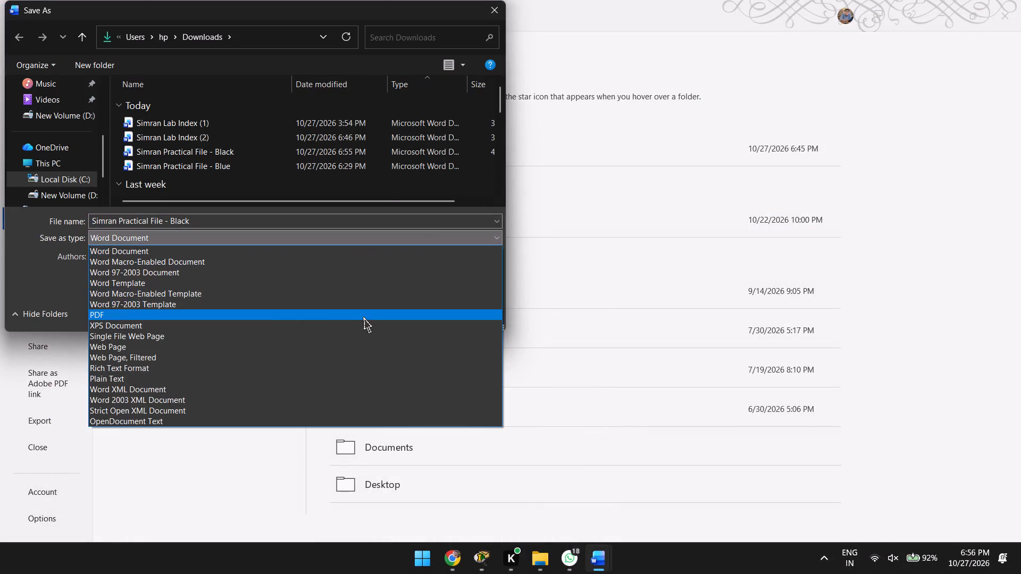
pyautogui.click(362, 317)
pyautogui.click(404, 340)
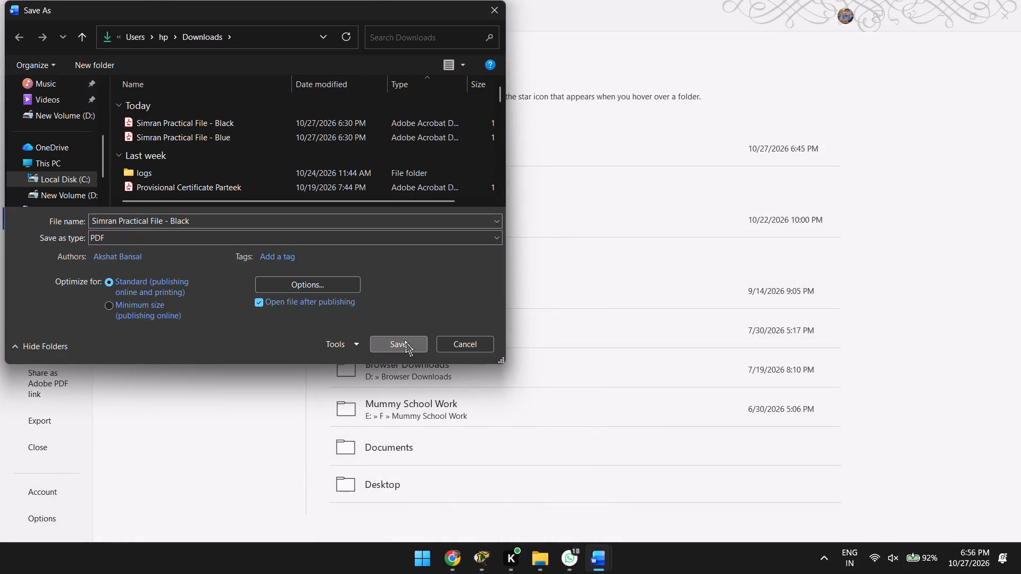
pyautogui.click(304, 218)
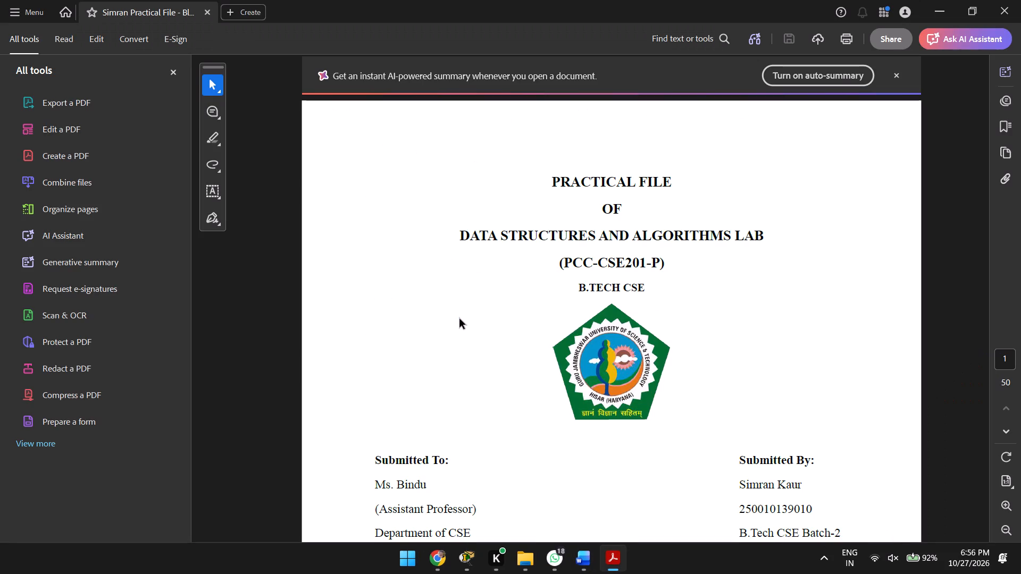
# Examine the front page of the exported black PDF, including the university logo and the submission details.
pyautogui.scroll(-1, 459, 319)
pyautogui.scroll(-1, 520, 347)
pyautogui.scroll(-1, 596, 348)
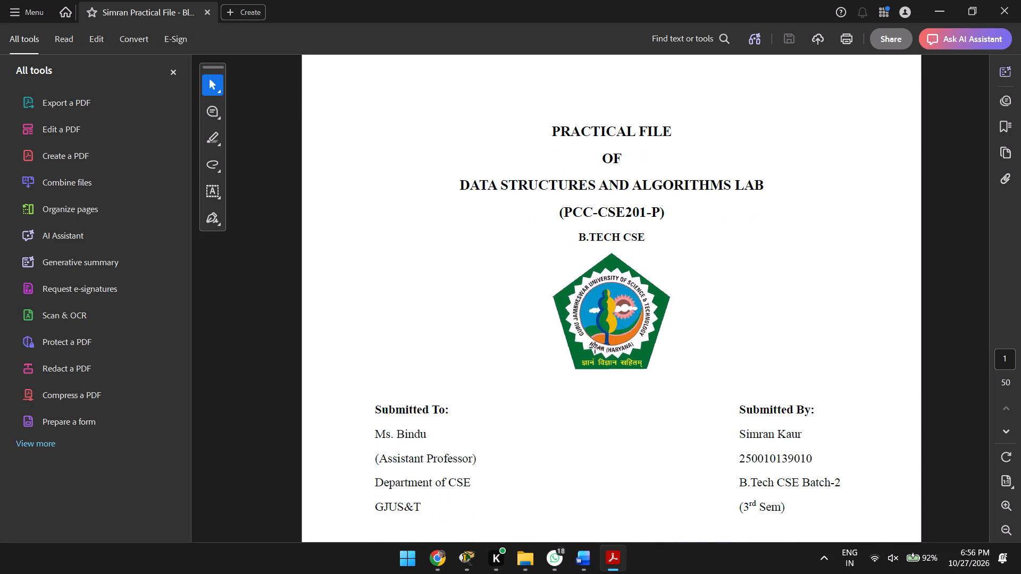
pyautogui.scroll(-1, 596, 348)
pyautogui.scroll(-2, 658, 365)
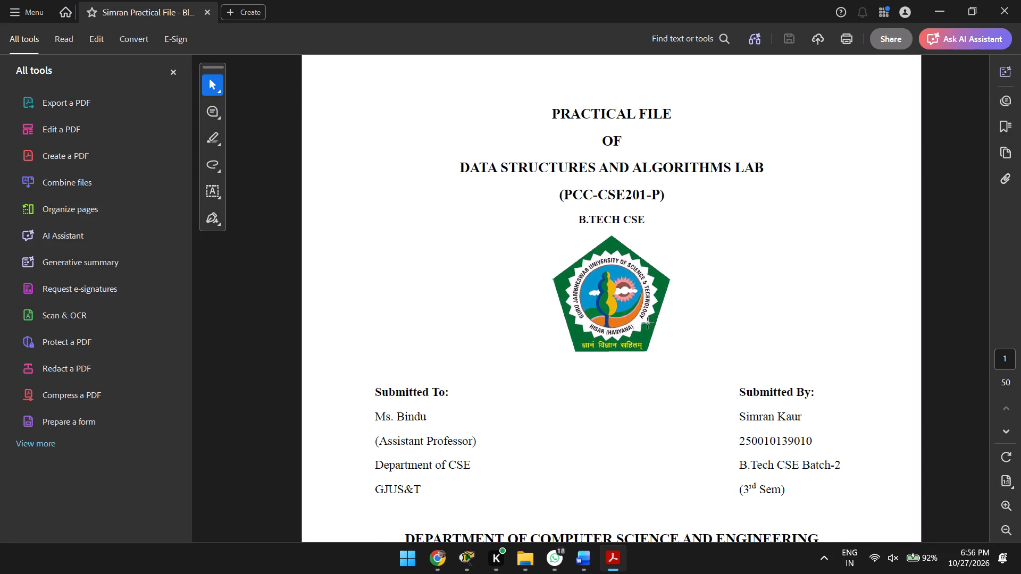
pyautogui.scroll(-2, 682, 352)
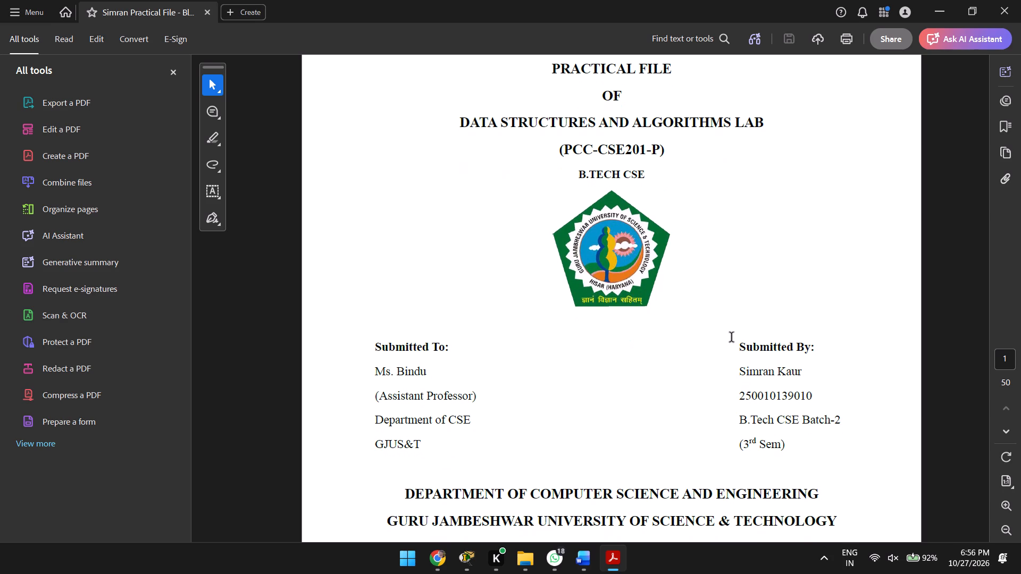
pyautogui.moveTo(732, 341); pyautogui.dragTo(805, 340)
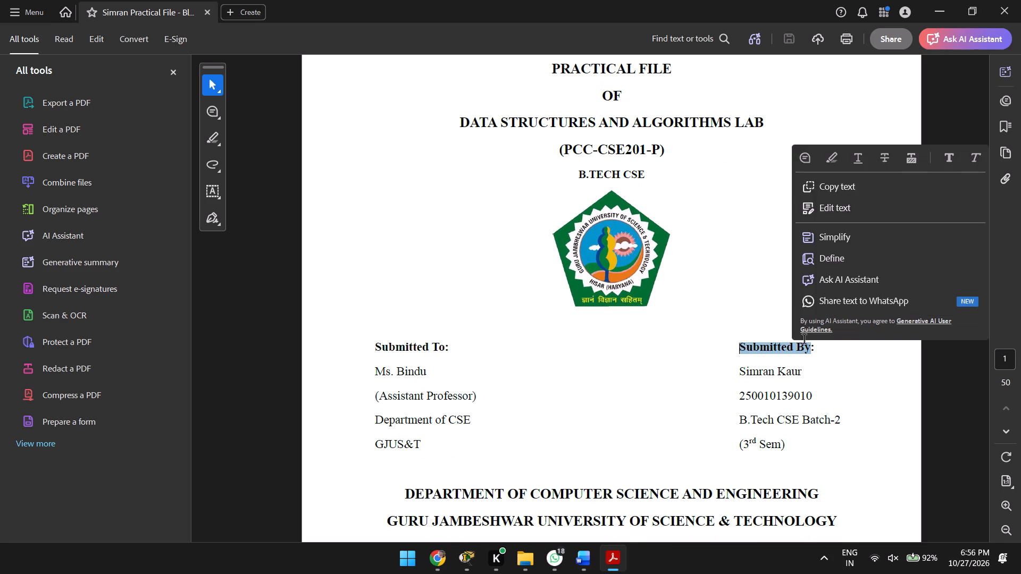
pyautogui.click(833, 349)
pyautogui.click(833, 349)
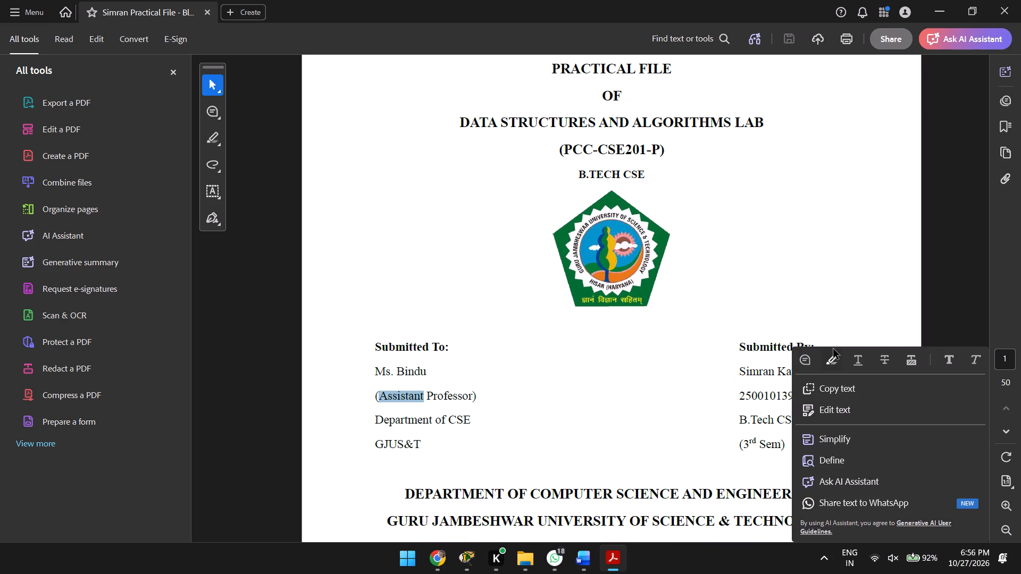
pyautogui.click(826, 302)
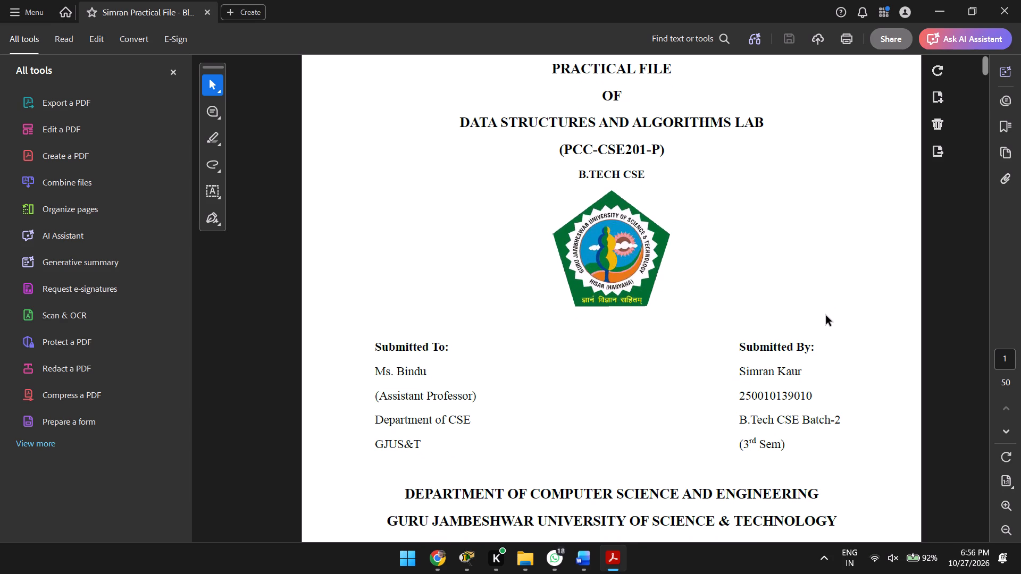
pyautogui.click(635, 268)
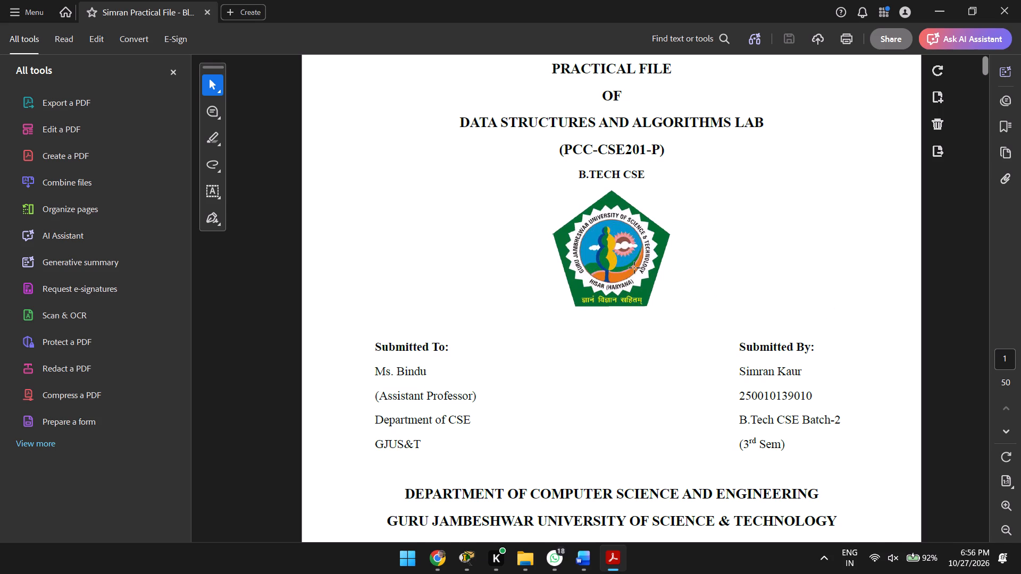
pyautogui.click(712, 294)
pyautogui.click(621, 294)
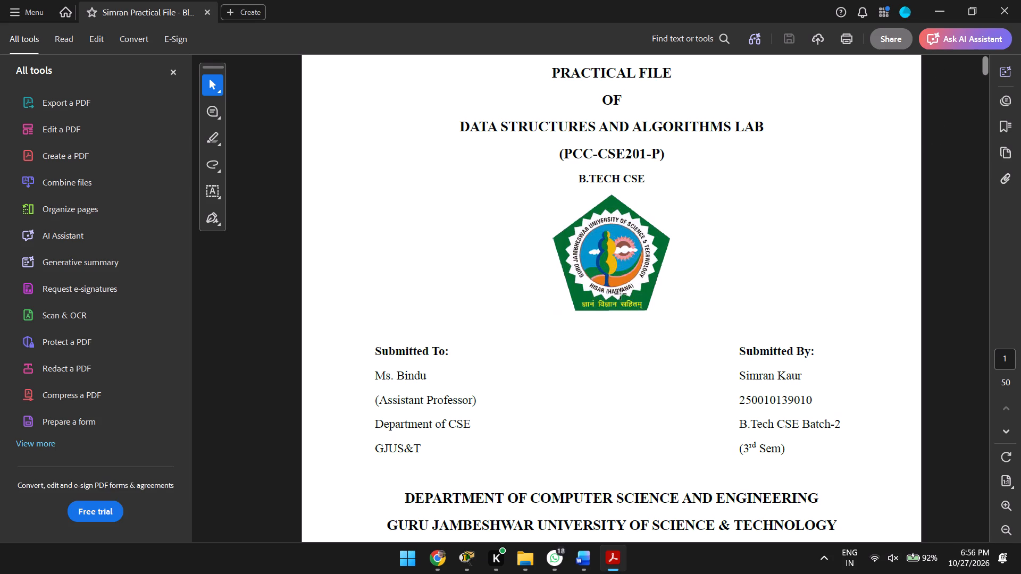
pyautogui.click(663, 303)
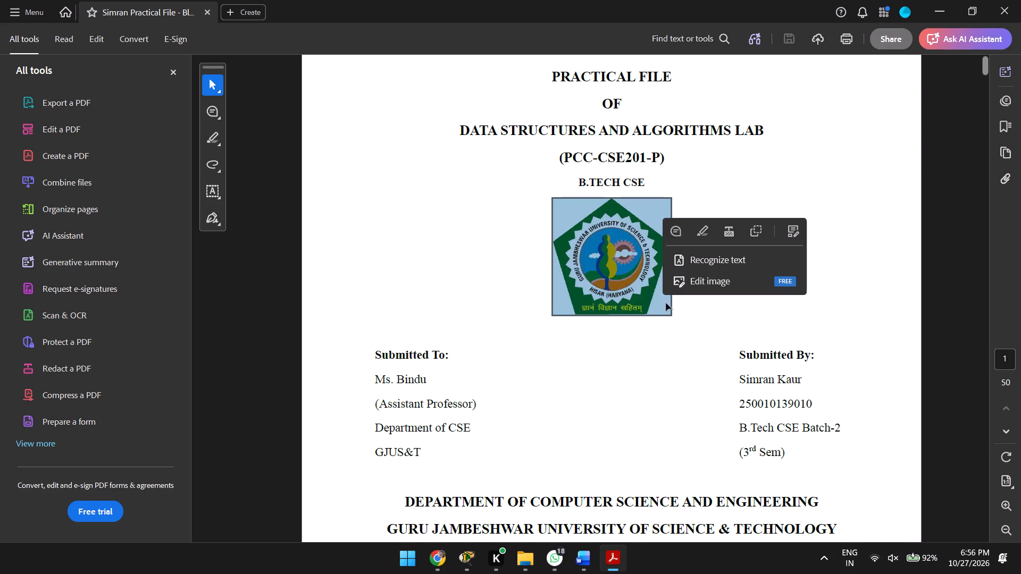
pyautogui.click(703, 310)
pyautogui.scroll(1, 703, 310)
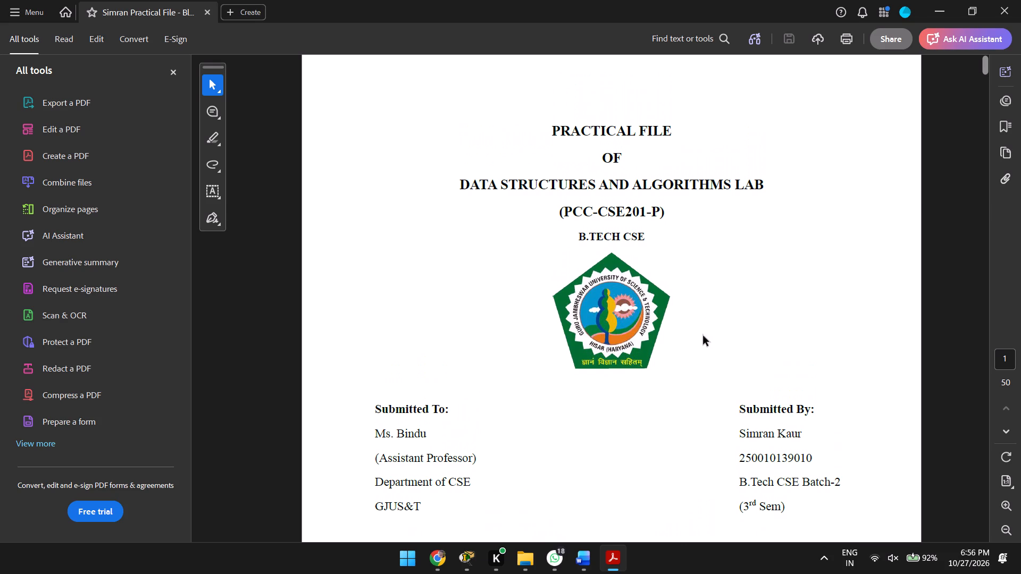
pyautogui.scroll(-1, 699, 375)
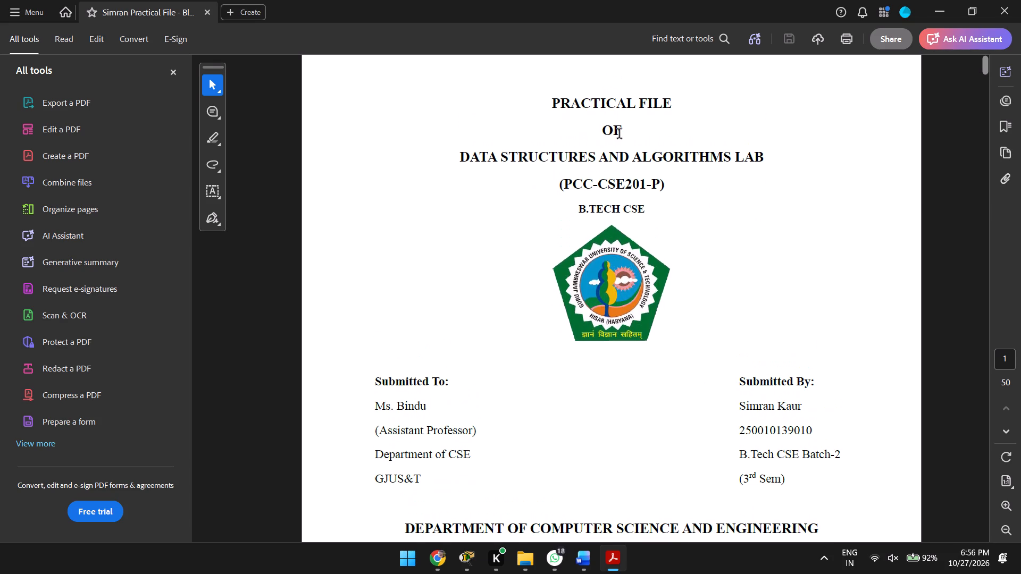
# Check the title lines and lower part of the black PDF's front page, and close Adobe Acrobat.
pyautogui.moveTo(546, 105); pyautogui.dragTo(671, 106)
pyautogui.moveTo(671, 106); pyautogui.dragTo(627, 147)
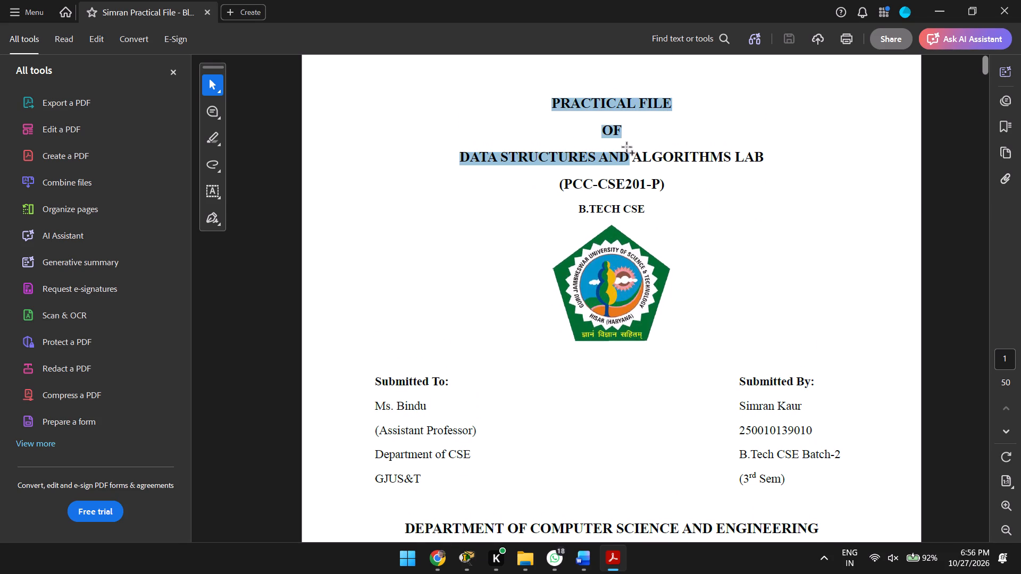
pyautogui.click(627, 147)
pyautogui.moveTo(634, 136); pyautogui.dragTo(592, 129)
pyautogui.click(592, 129)
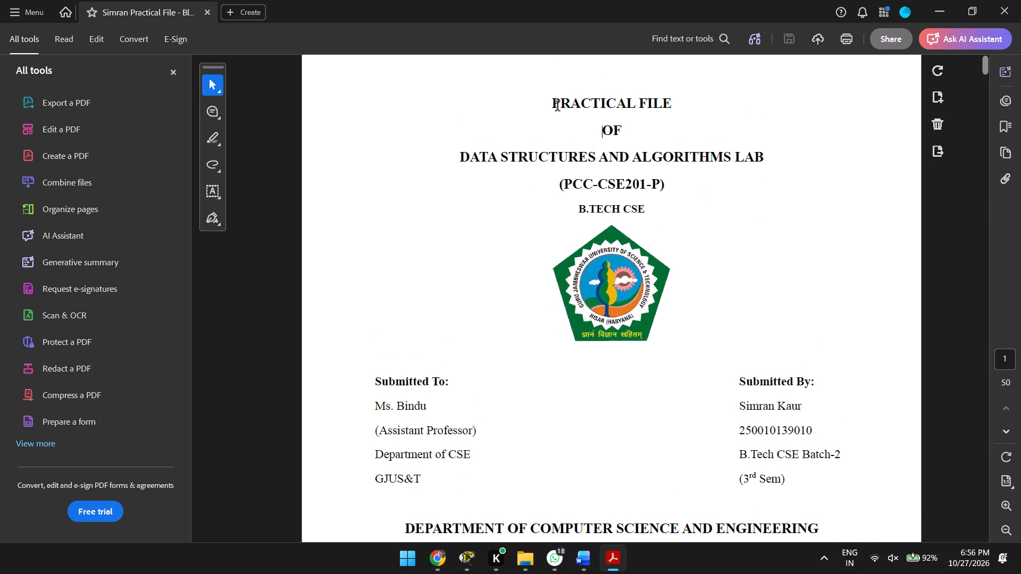
pyautogui.moveTo(558, 107); pyautogui.dragTo(656, 110)
pyautogui.click(656, 110)
pyautogui.click(639, 129)
pyautogui.moveTo(639, 129); pyautogui.dragTo(536, 101)
pyautogui.click(536, 101)
pyautogui.moveTo(562, 100); pyautogui.dragTo(667, 107)
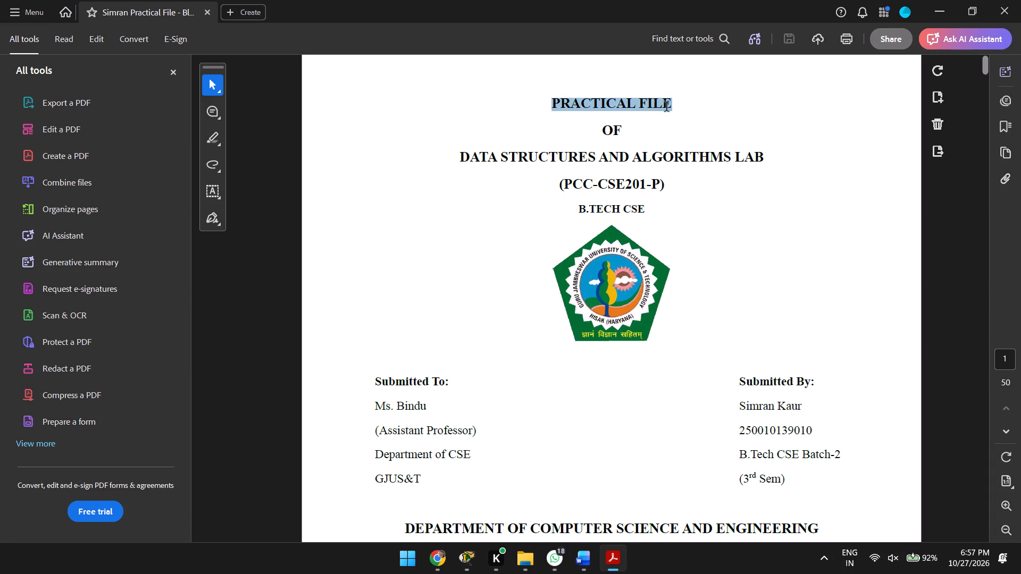
pyautogui.moveTo(667, 107); pyautogui.dragTo(675, 107)
pyautogui.click(675, 107)
pyautogui.scroll(-1, 718, 187)
pyautogui.scroll(-1, 773, 198)
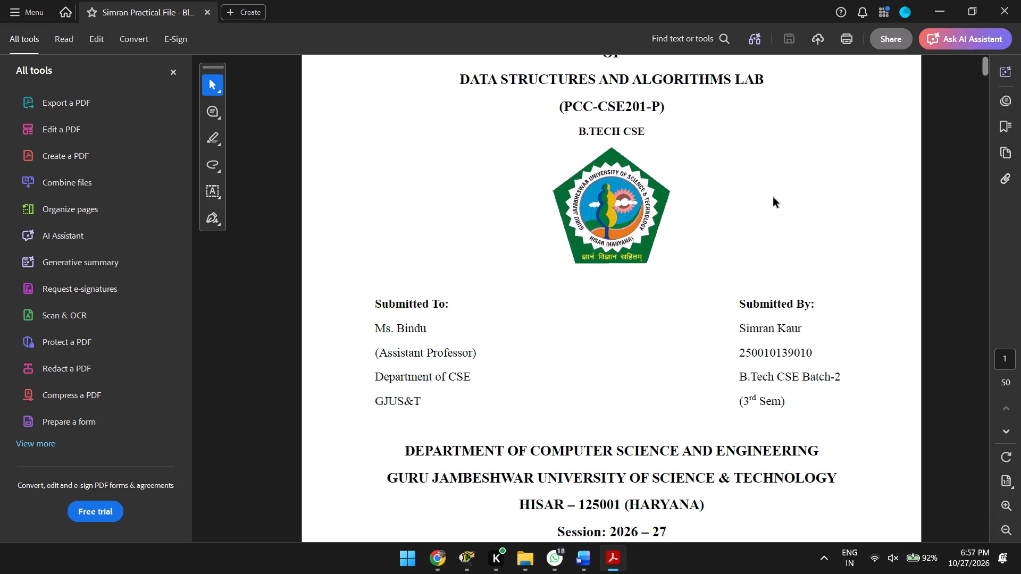
pyautogui.scroll(-1, 773, 198)
pyautogui.scroll(-1, 896, 142)
pyautogui.click(1020, 0)
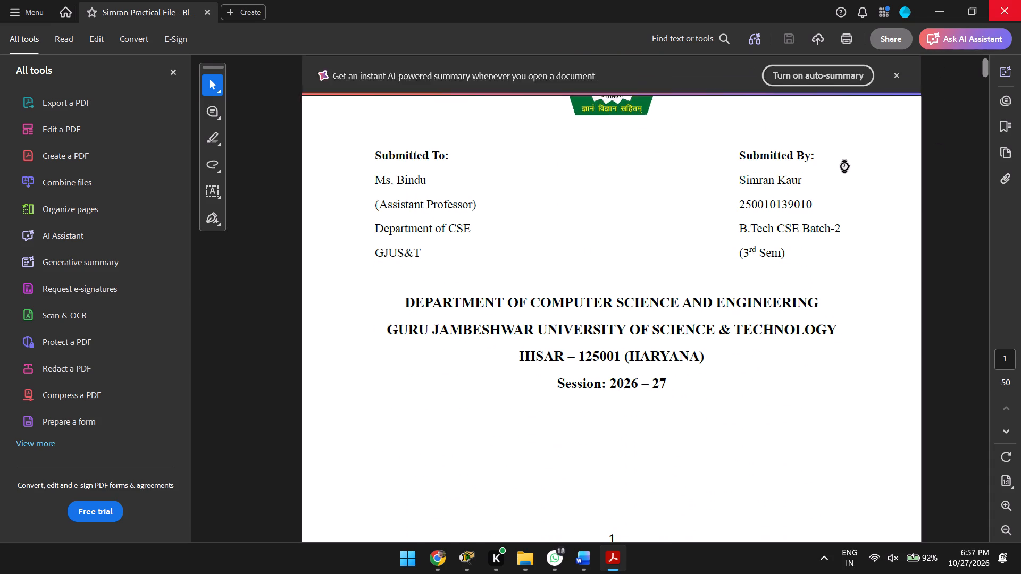
# Review the front page of the black practical file in Microsoft Word.
pyautogui.scroll(3, 751, 250)
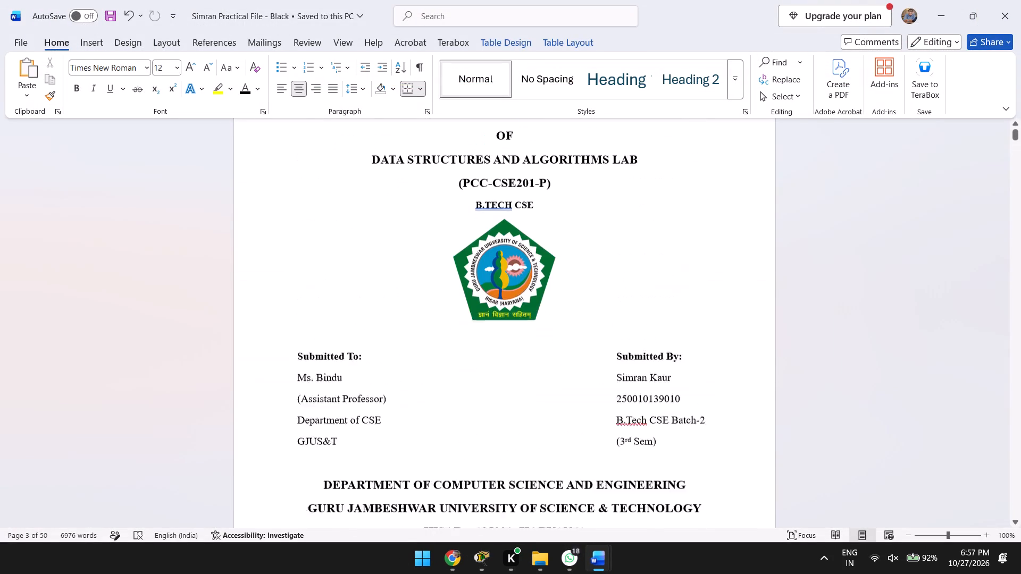
pyautogui.scroll(2, 751, 250)
pyautogui.scroll(-1, 751, 250)
pyautogui.scroll(-1, 714, 355)
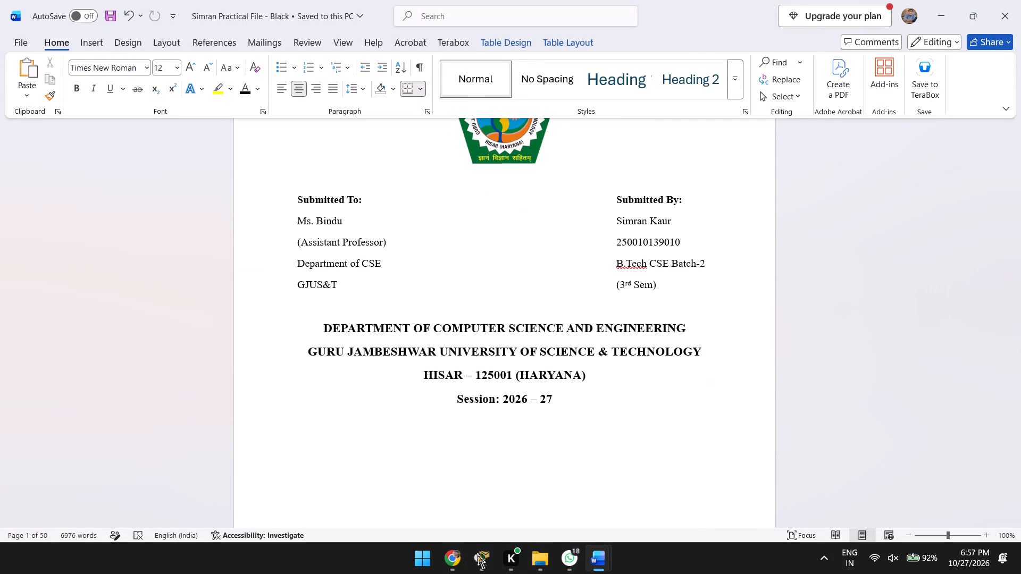
# Switch to Google Chrome, maximize it, and look through the Canva practical file design from the front page to Program 1.
pyautogui.click(443, 558)
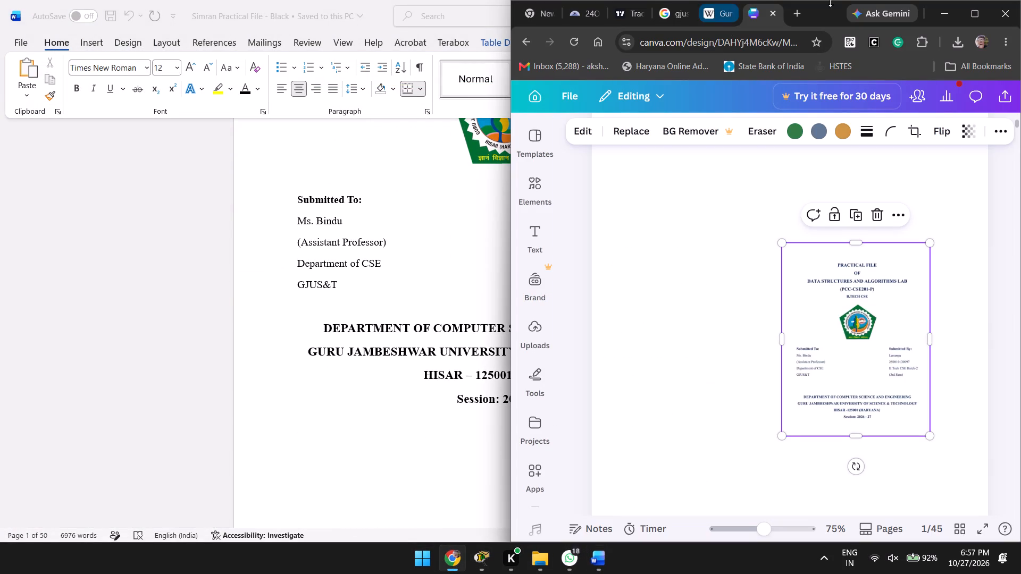
pyautogui.click(975, 6)
pyautogui.scroll(-2, 640, 393)
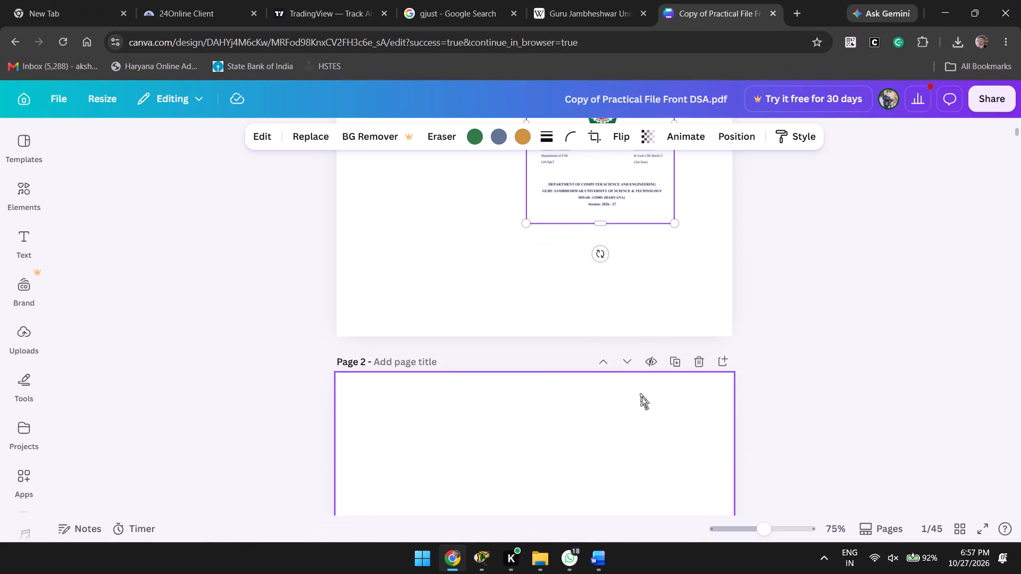
pyautogui.scroll(-1, 640, 393)
pyautogui.scroll(-2, 723, 277)
pyautogui.scroll(-5, 819, 300)
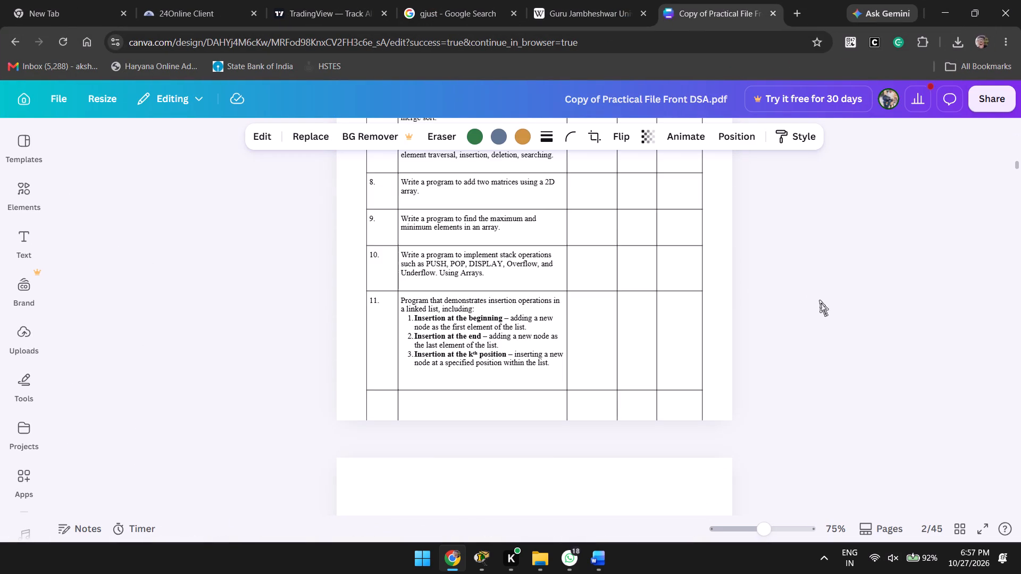
pyautogui.scroll(-1, 819, 300)
pyautogui.scroll(-3, 761, 351)
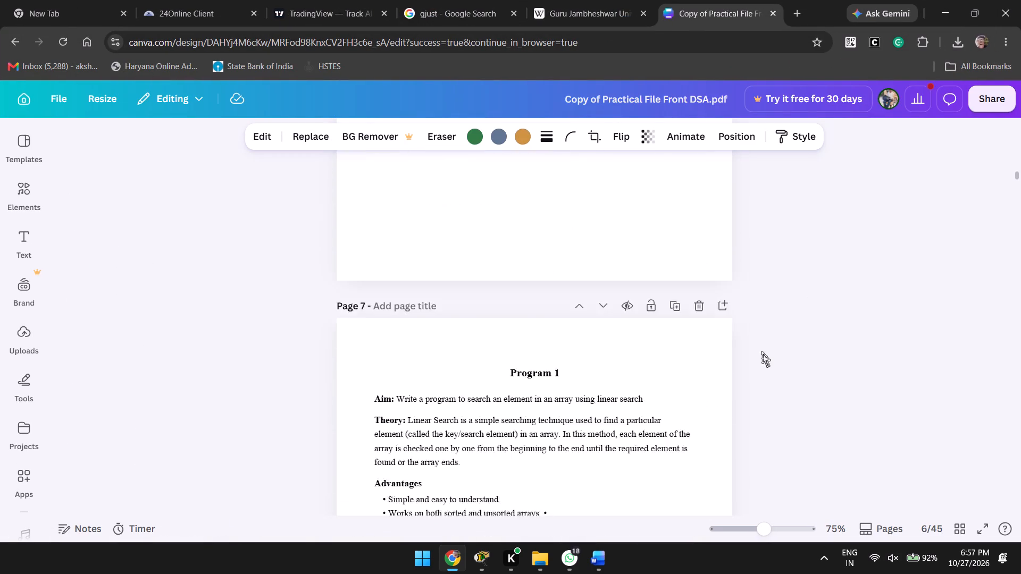
pyautogui.scroll(-2, 761, 351)
pyautogui.scroll(3, 761, 351)
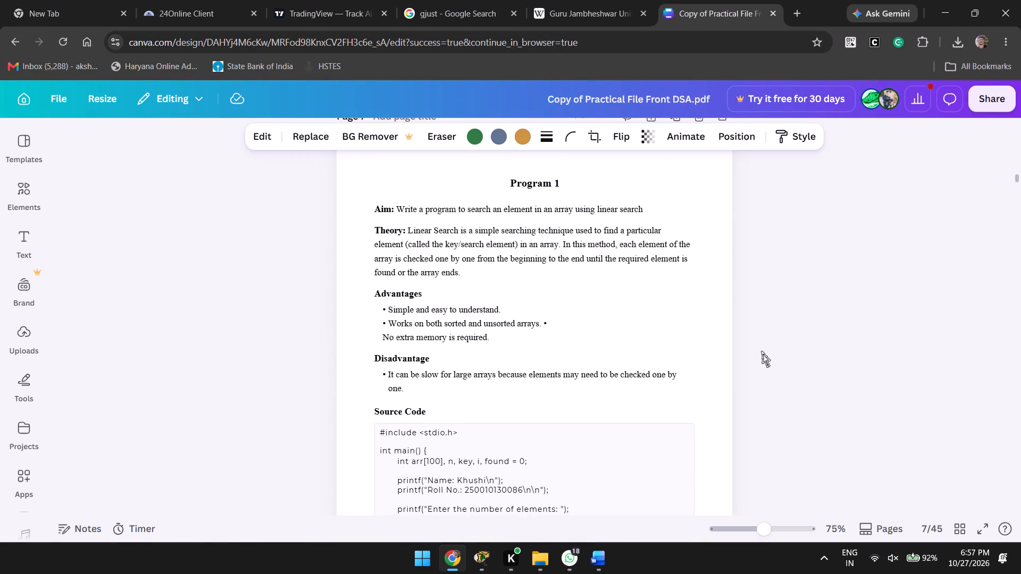
pyautogui.scroll(8, 761, 351)
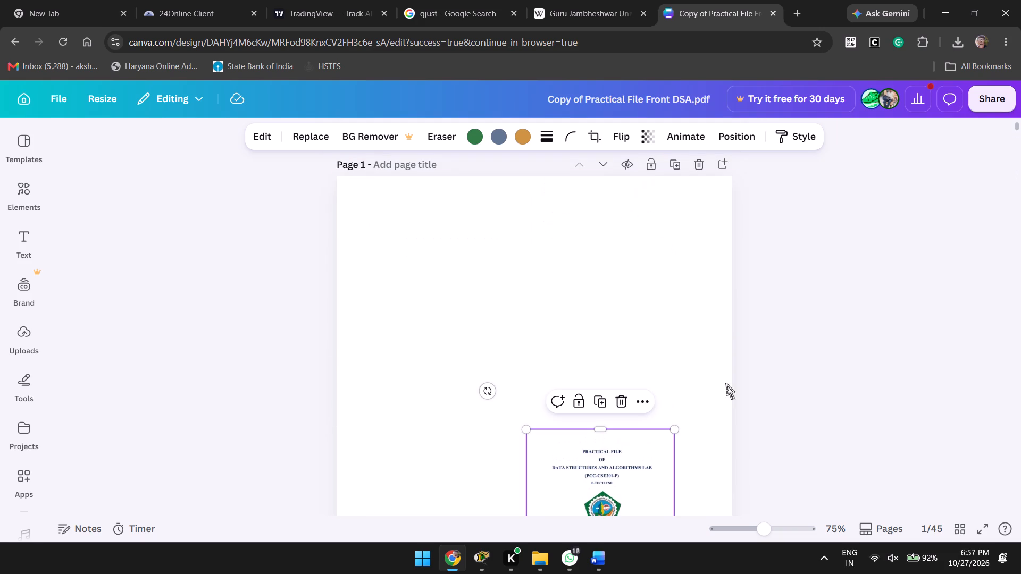
# Enlarge the cover-page image on page 1 of the Canva design by stretching its upper-left corner outward.
pyautogui.scroll(-1, 625, 469)
pyautogui.moveTo(525, 326); pyautogui.dragTo(446, 231)
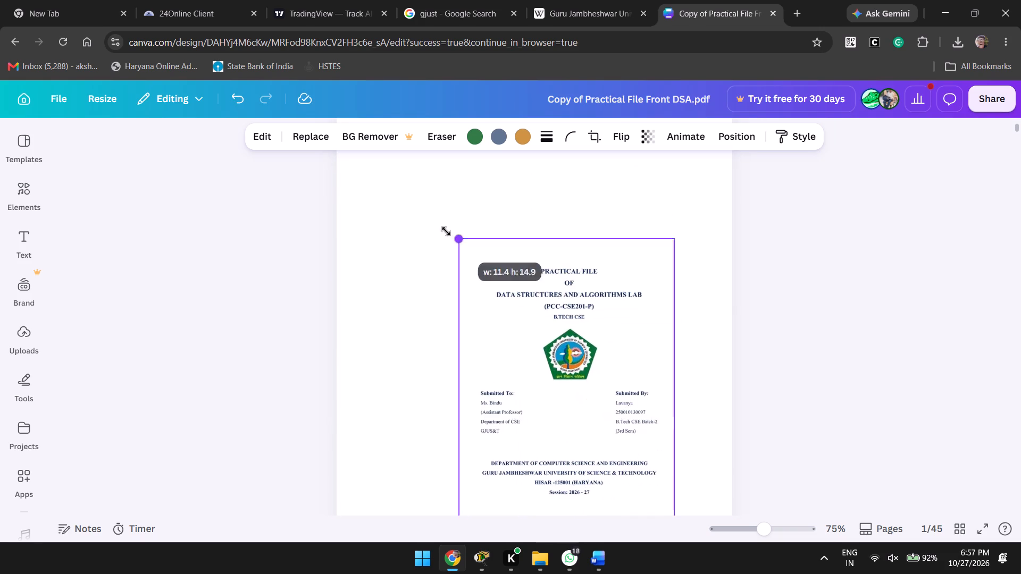
pyautogui.moveTo(446, 231); pyautogui.dragTo(425, 201)
pyautogui.moveTo(425, 201); pyautogui.dragTo(416, 186)
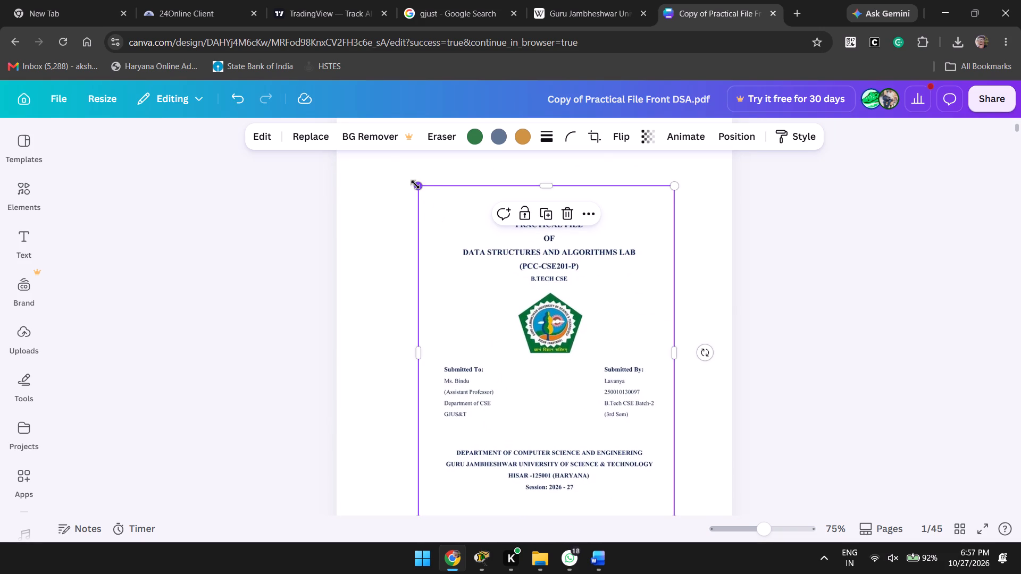
pyautogui.moveTo(415, 184); pyautogui.dragTo(391, 163)
# Examine the enlarged cover at 150% zoom, including the title lines, university logo, submission details and department footer.
pyautogui.scroll(-1, 522, 266)
pyautogui.hotkey('ctrl', '+')
pyautogui.hotkey('ctrl', '+')
pyautogui.hotkey('ctrl', '+')
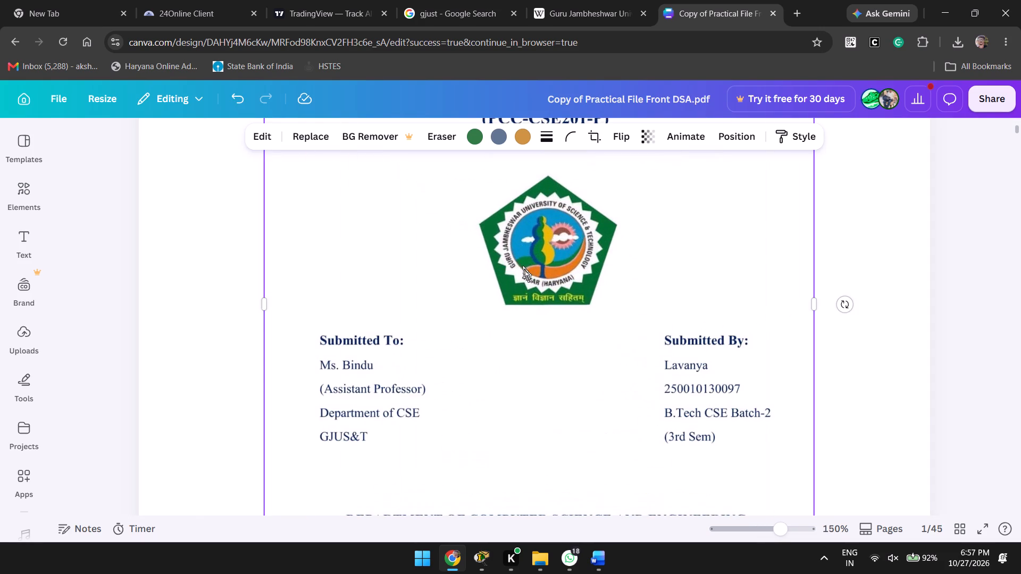
pyautogui.scroll(-1, 591, 322)
pyautogui.scroll(-1, 625, 385)
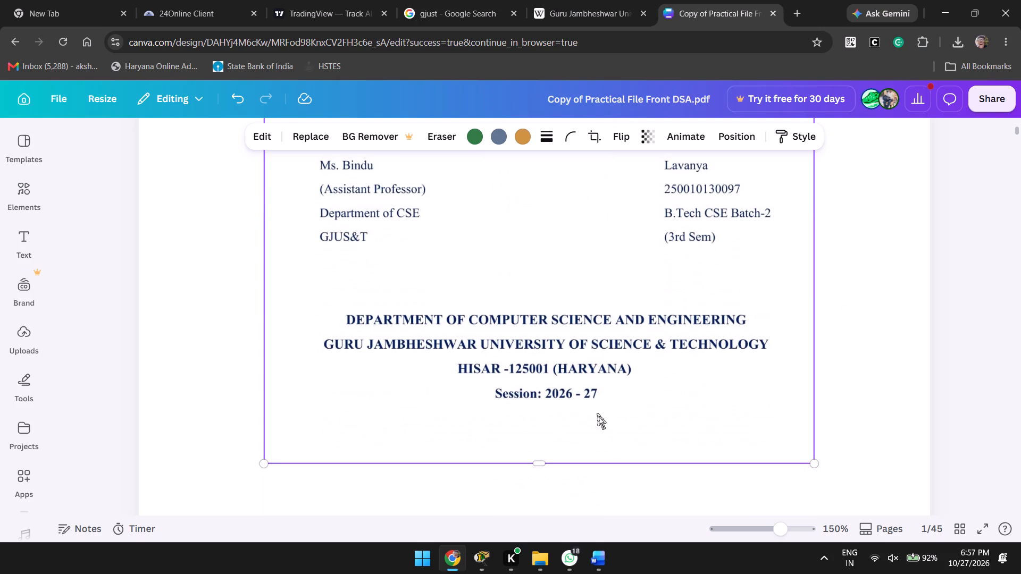
pyautogui.scroll(3, 597, 413)
pyautogui.scroll(1, 527, 293)
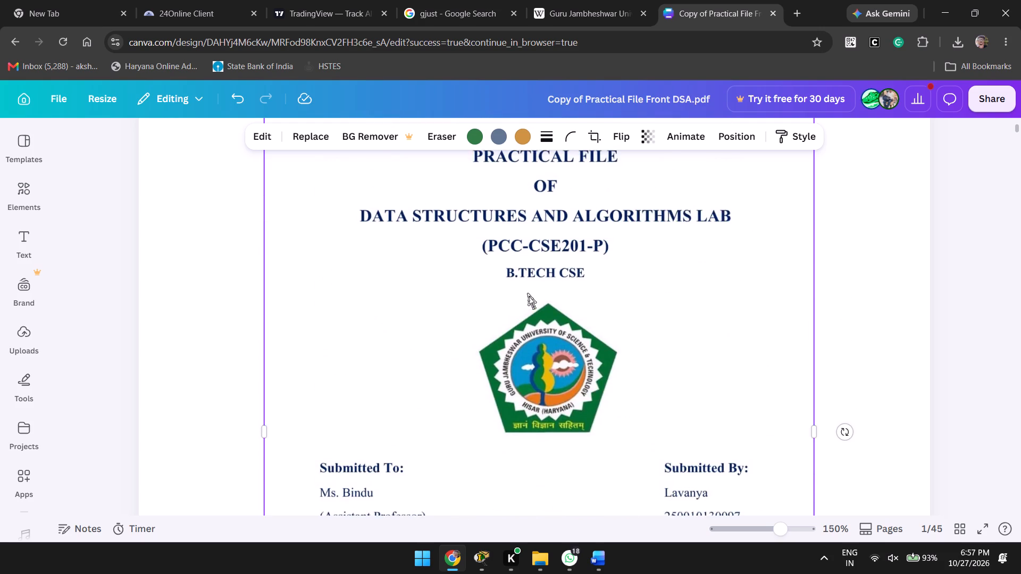
pyautogui.scroll(1, 527, 293)
# Shift the cover image slightly to the right on page 1.
pyautogui.moveTo(472, 198); pyautogui.dragTo(487, 198)
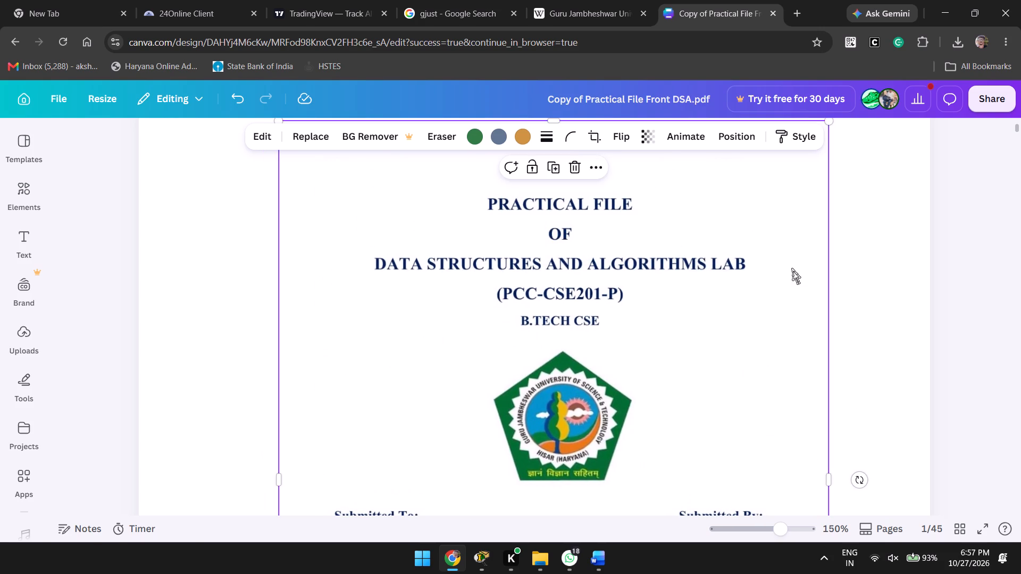